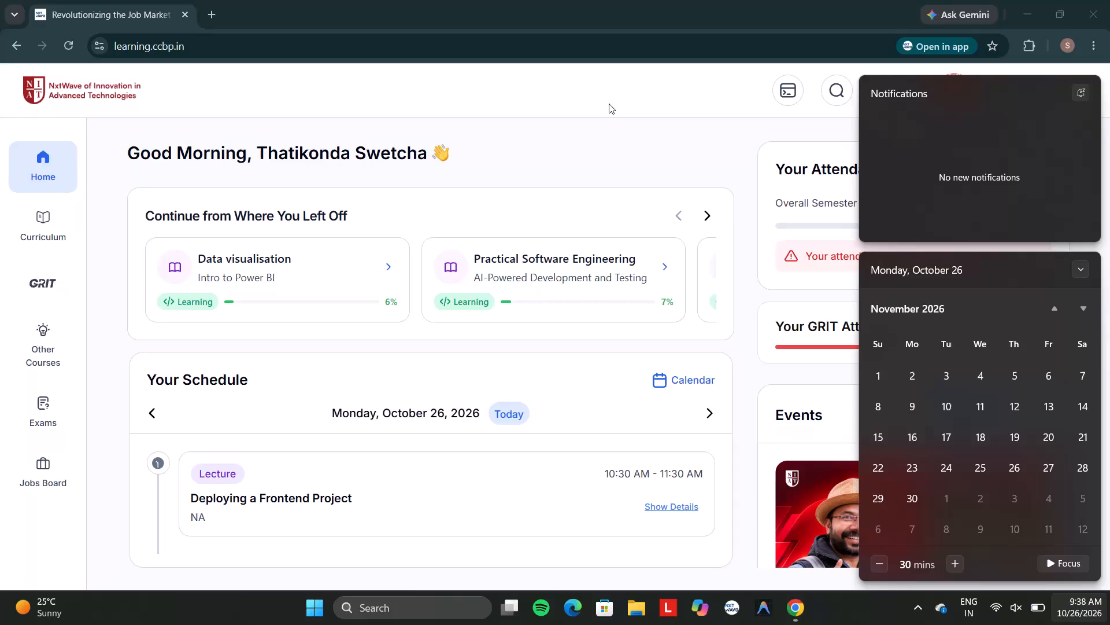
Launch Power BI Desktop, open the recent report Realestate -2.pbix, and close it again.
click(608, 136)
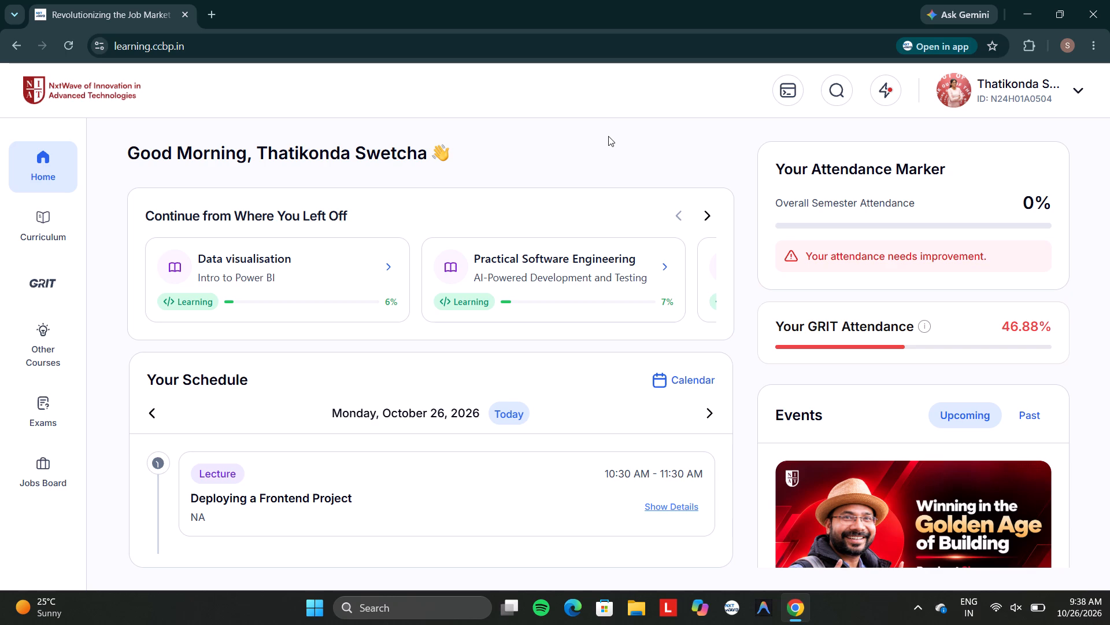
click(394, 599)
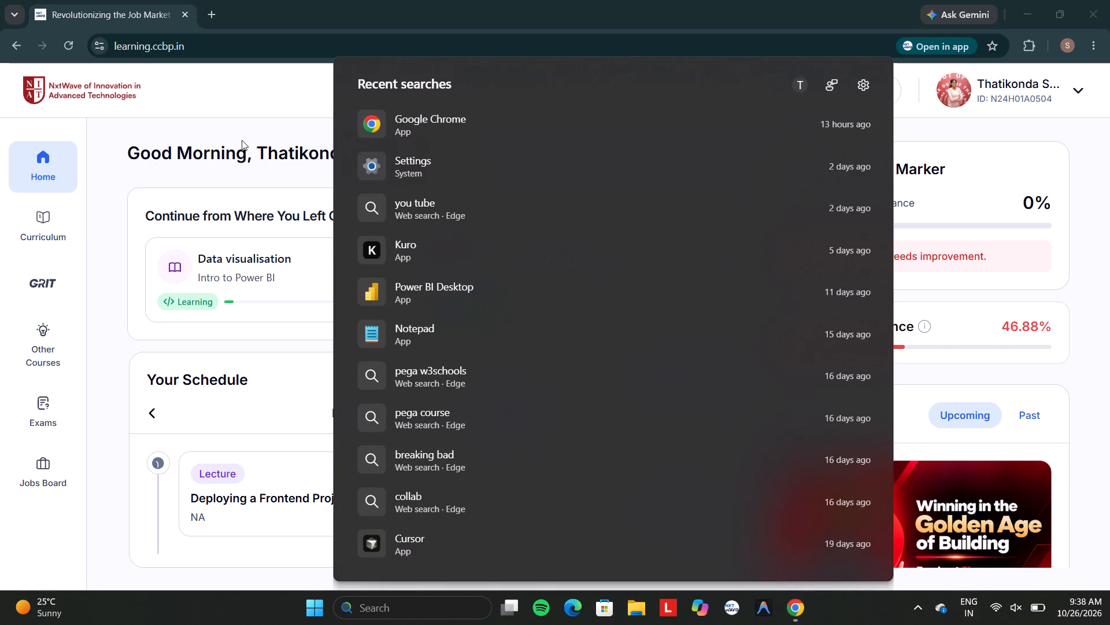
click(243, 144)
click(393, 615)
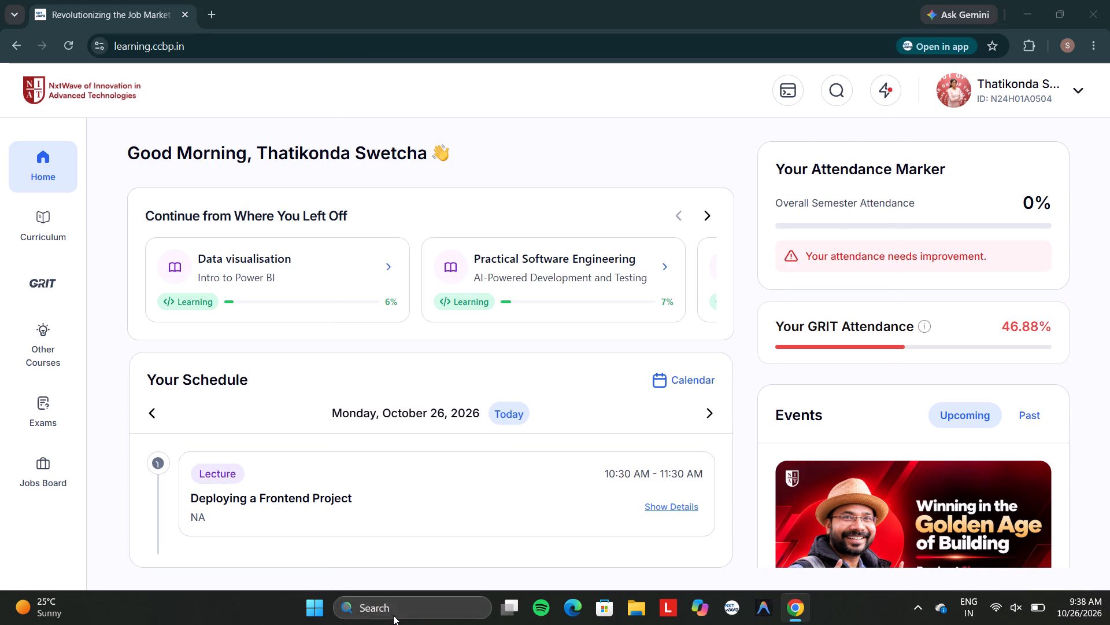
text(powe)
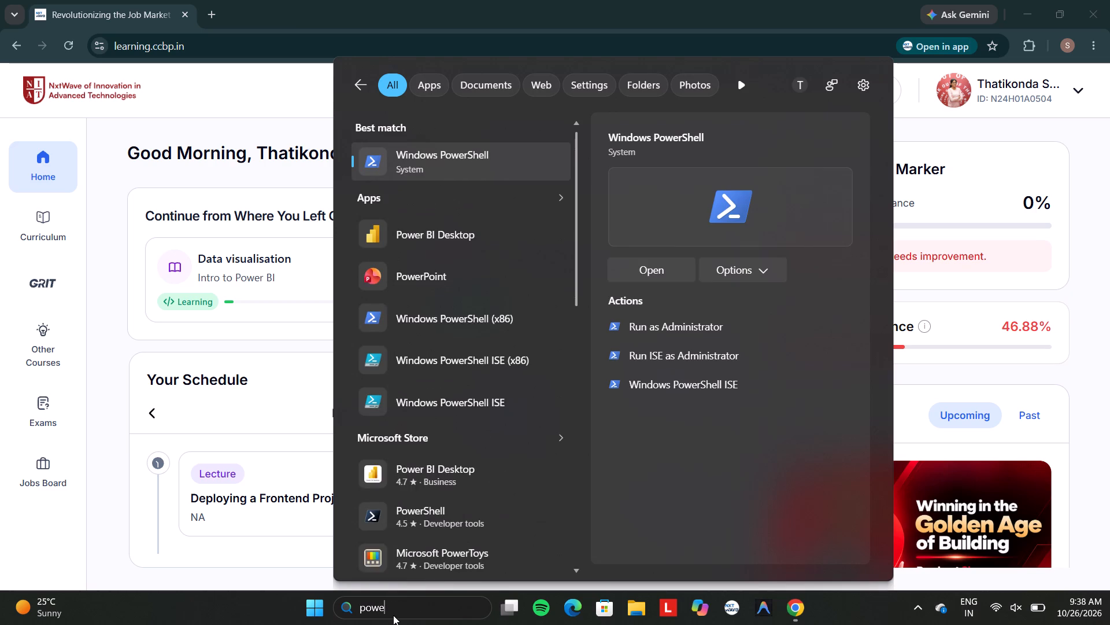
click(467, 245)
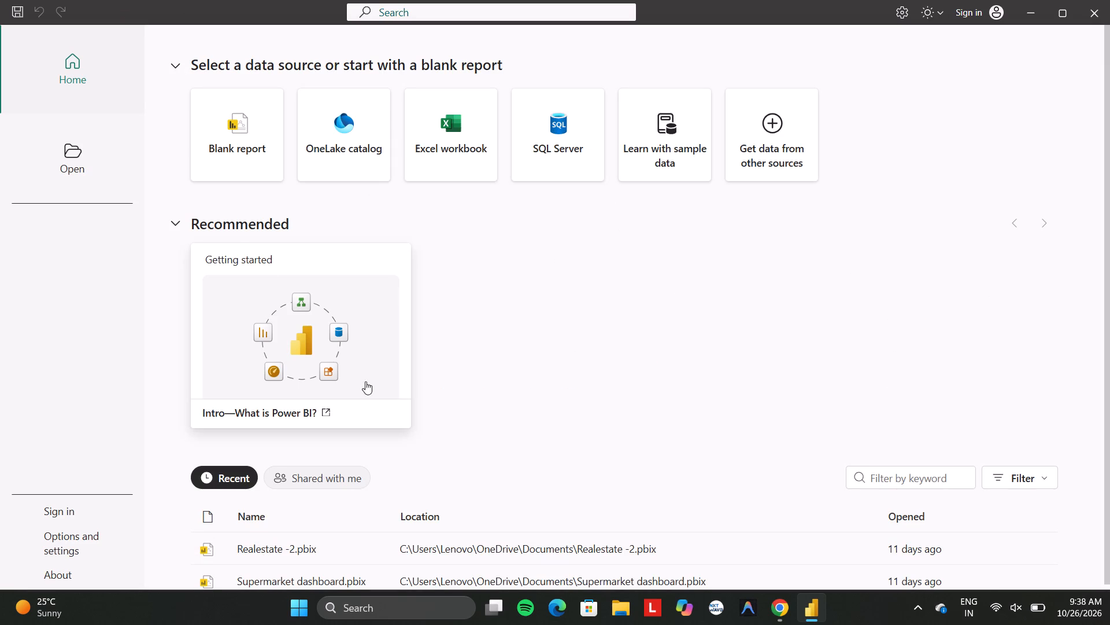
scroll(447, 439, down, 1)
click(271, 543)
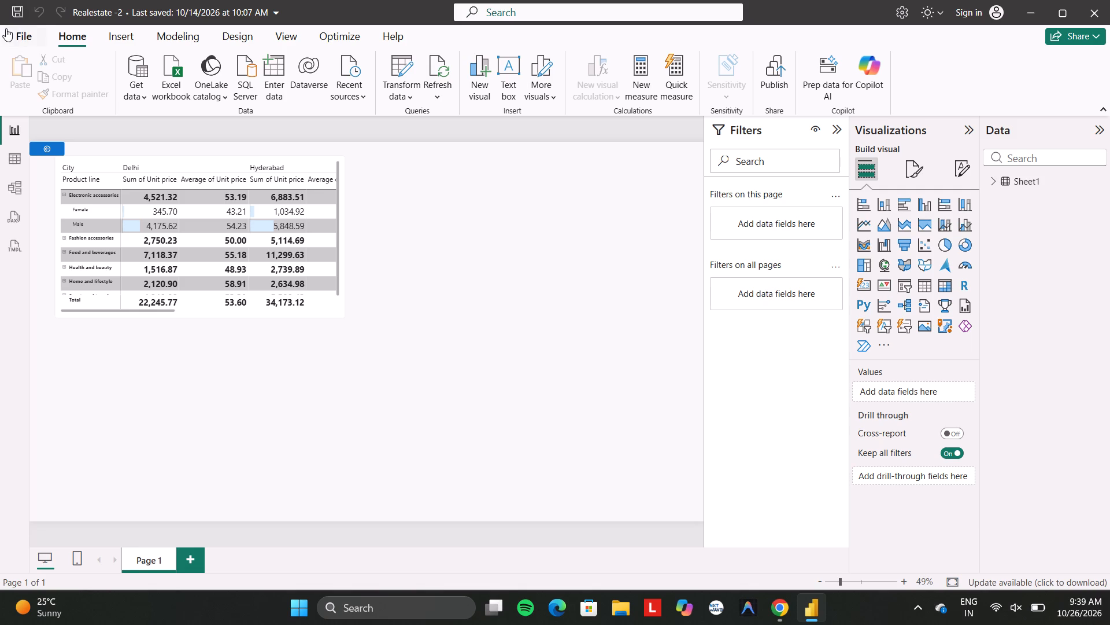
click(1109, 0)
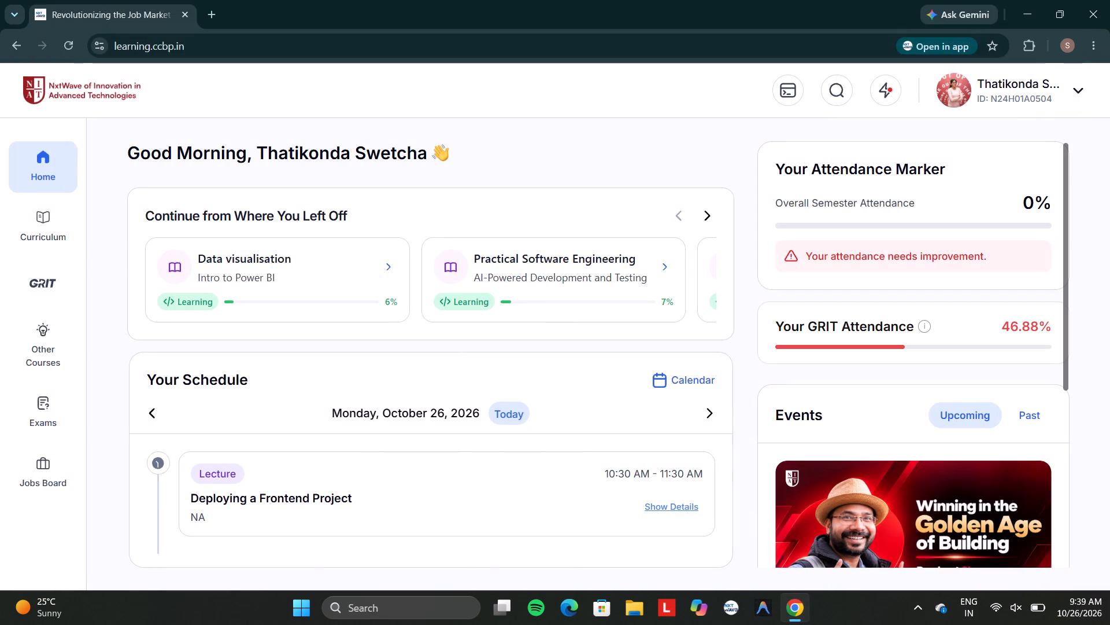
Launch Power BI Desktop and open the recent report Supermarket dashboard.pbix.
click(454, 605)
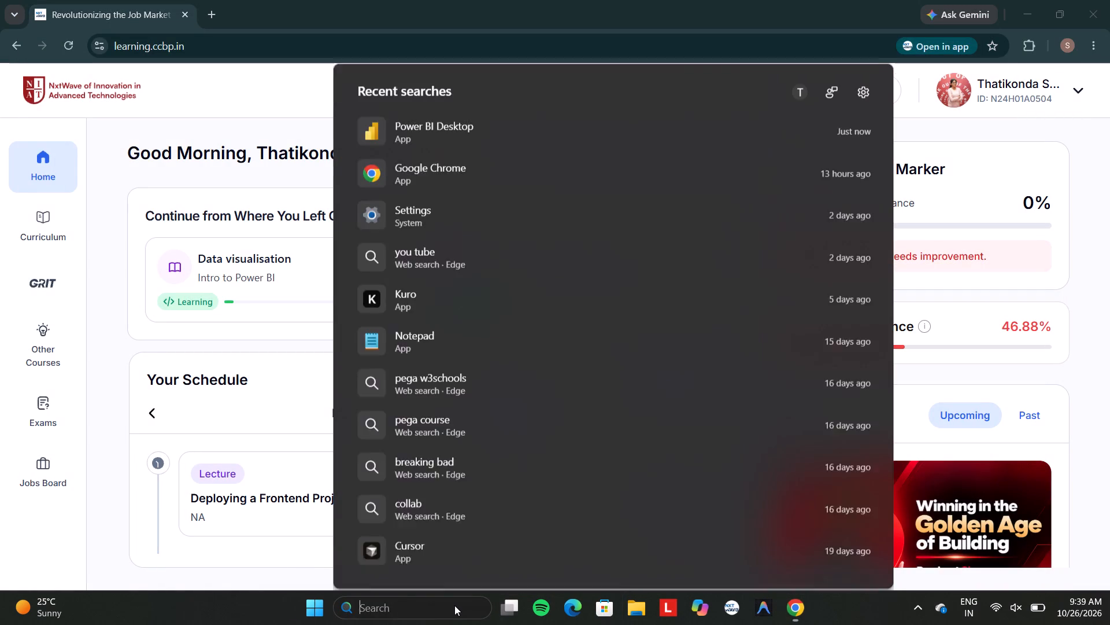
text(power)
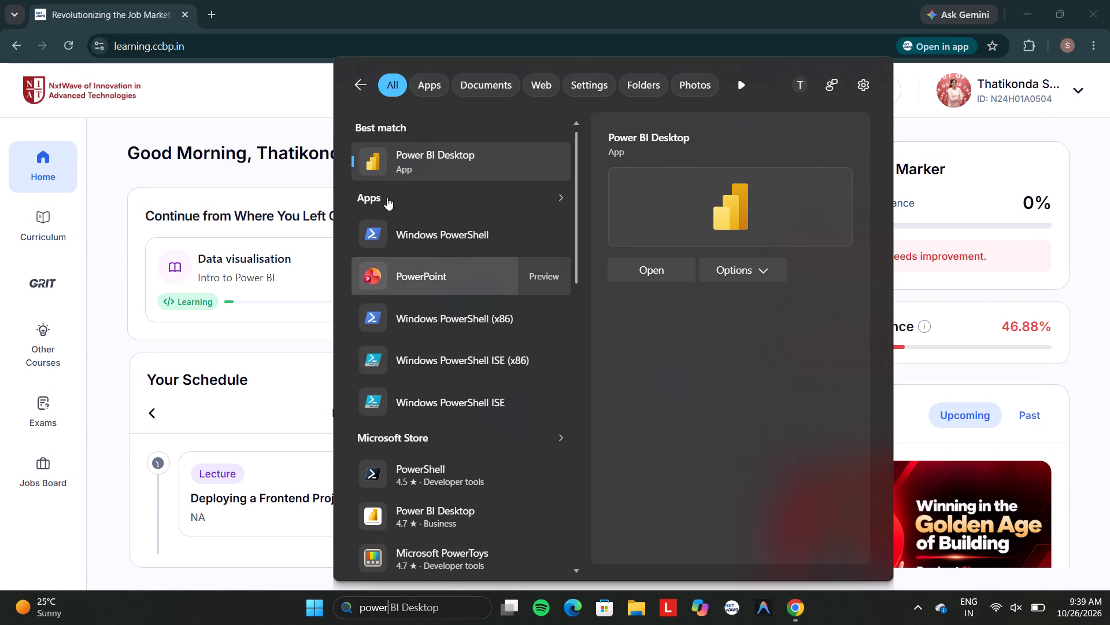
click(408, 171)
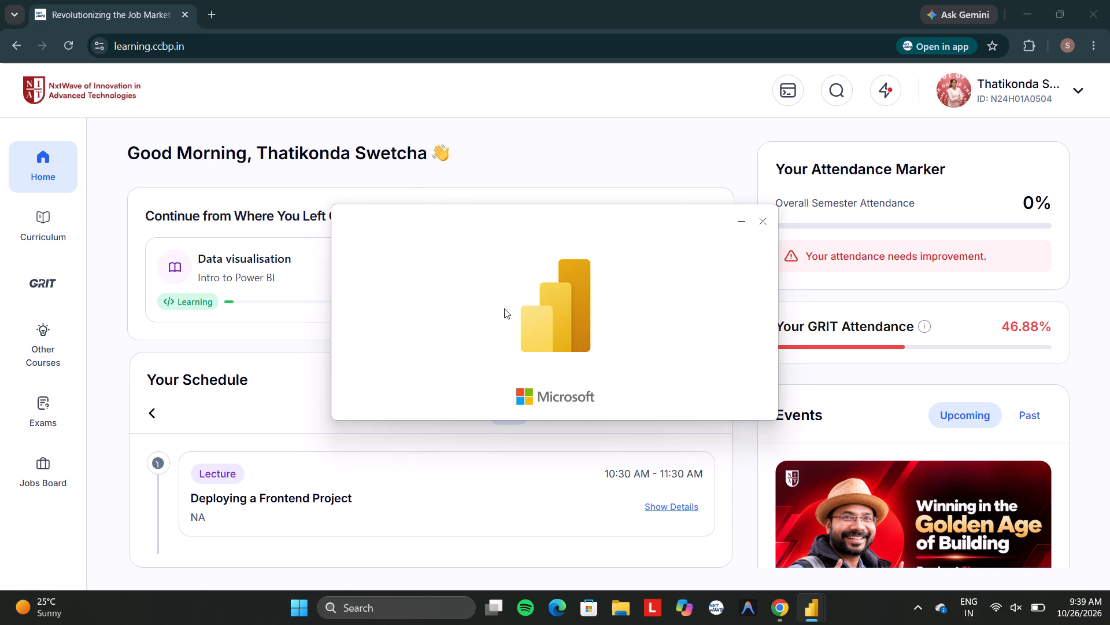
scroll(475, 475, down, 4)
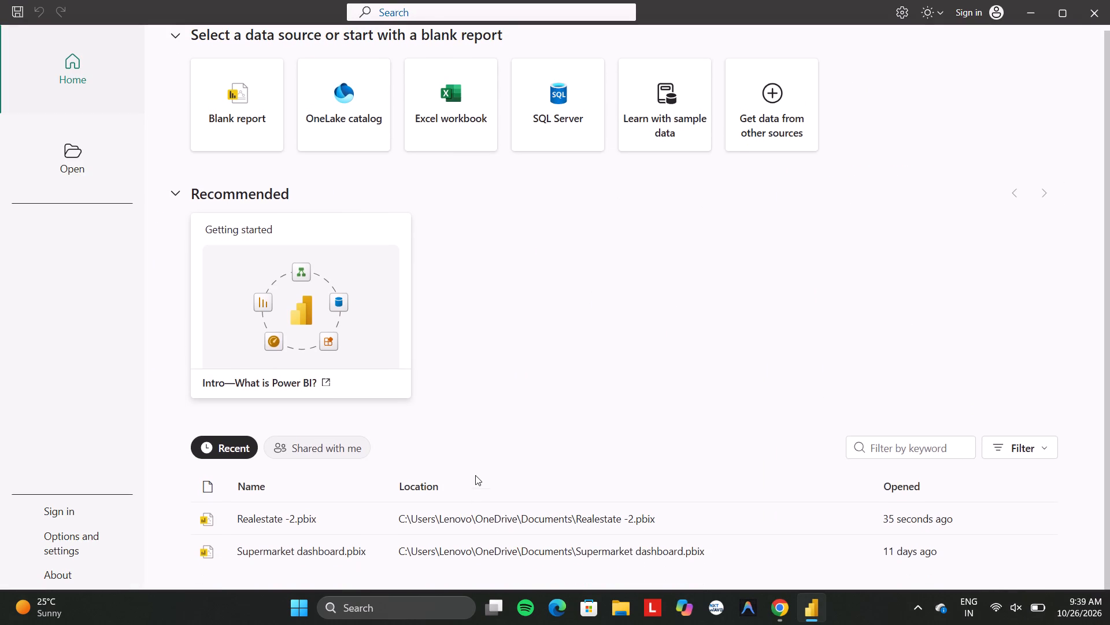
click(316, 571)
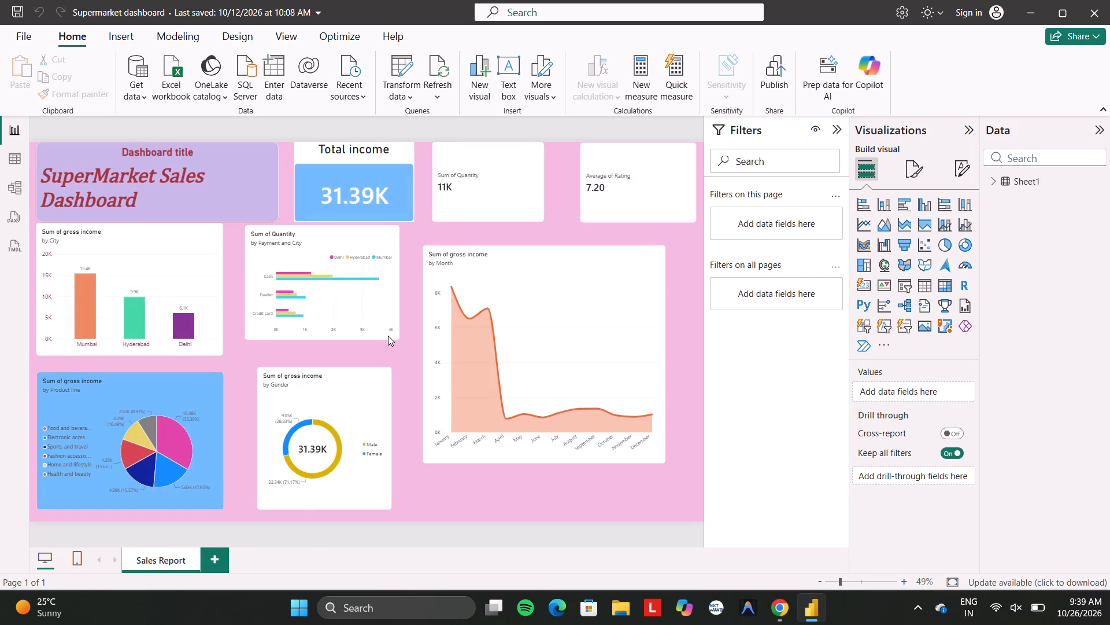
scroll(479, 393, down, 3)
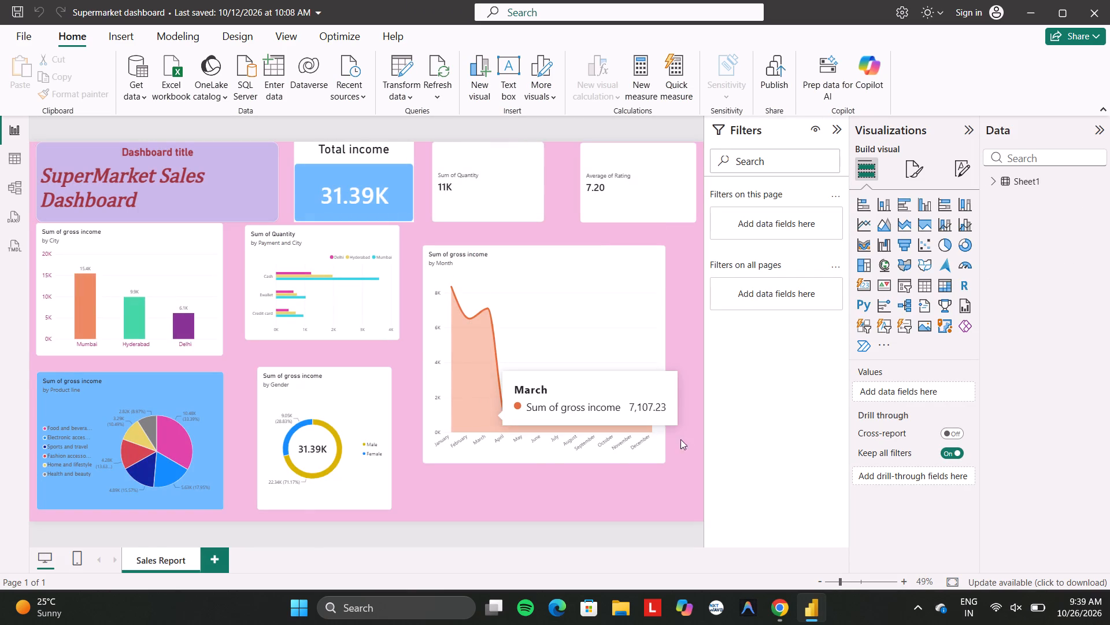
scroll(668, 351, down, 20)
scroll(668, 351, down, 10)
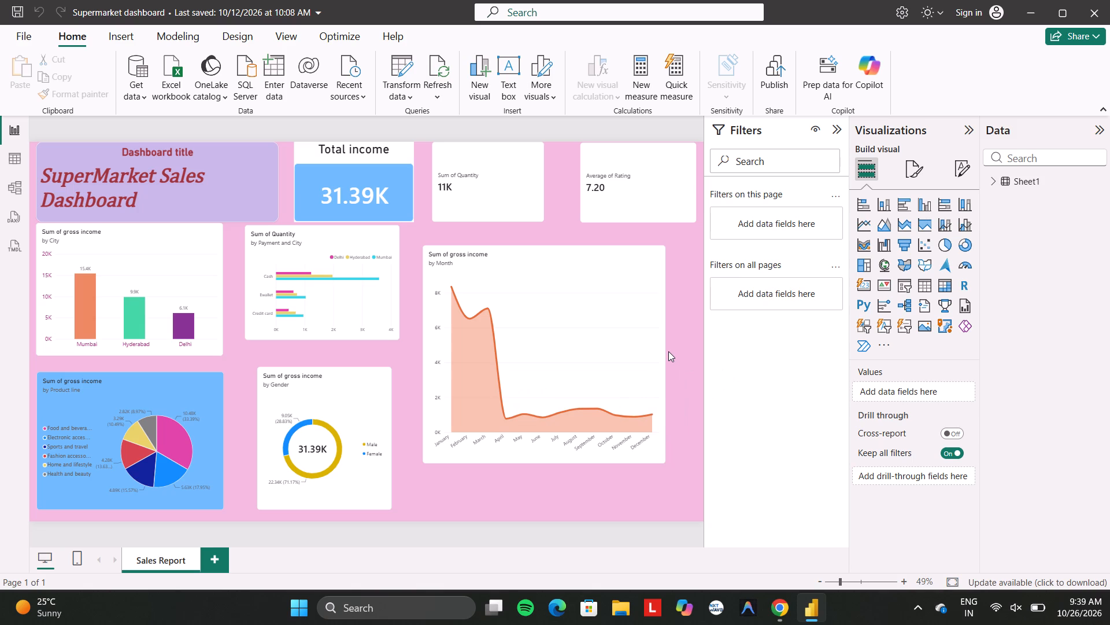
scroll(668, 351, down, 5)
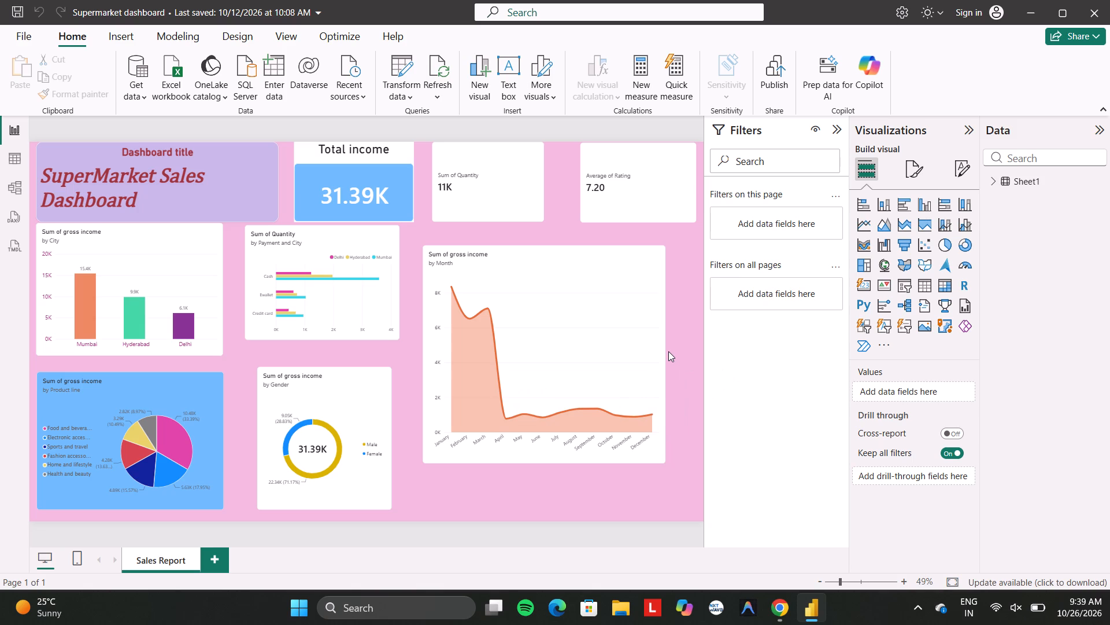
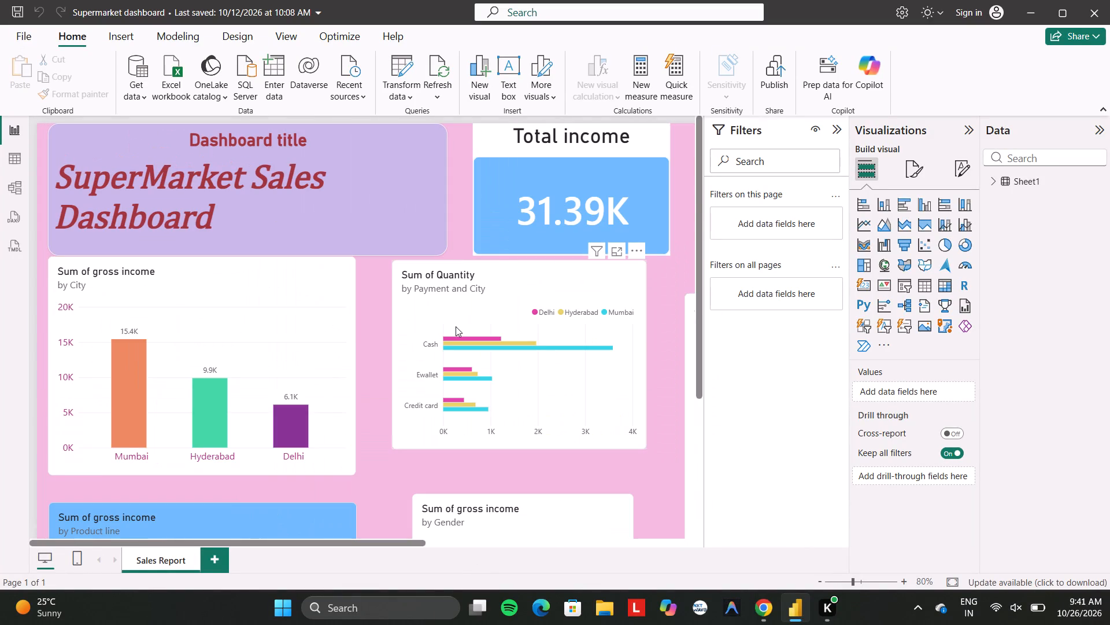
Look over the visuals on the Sales Report page, including the monthly gross income area chart and the gender donut chart.
scroll(456, 326, down, 3)
scroll(456, 326, left, 5)
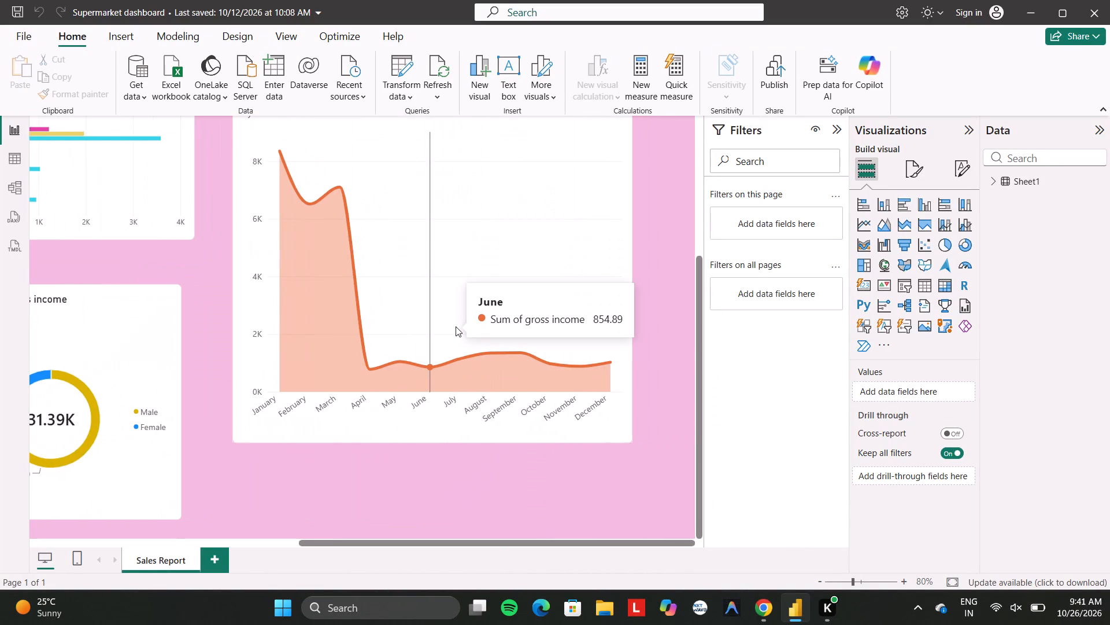
scroll(456, 326, up, 2)
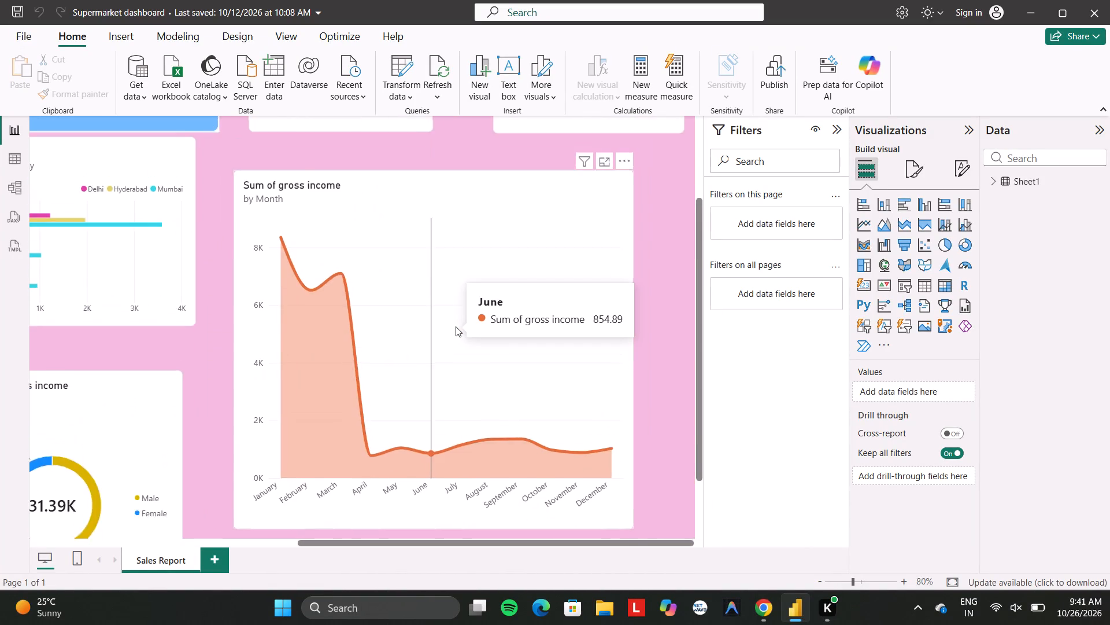
scroll(456, 326, up, 4)
scroll(456, 326, down, 6)
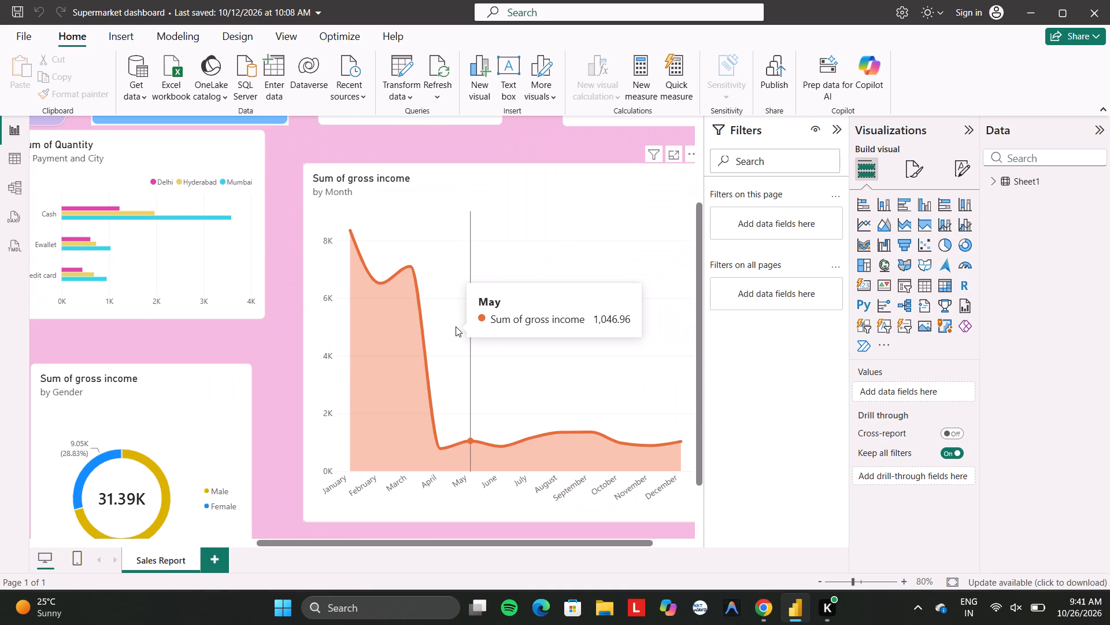
scroll(456, 326, down, 11)
scroll(456, 326, left, 7)
scroll(456, 326, right, 11)
scroll(456, 326, left, 8)
scroll(456, 326, down, 5)
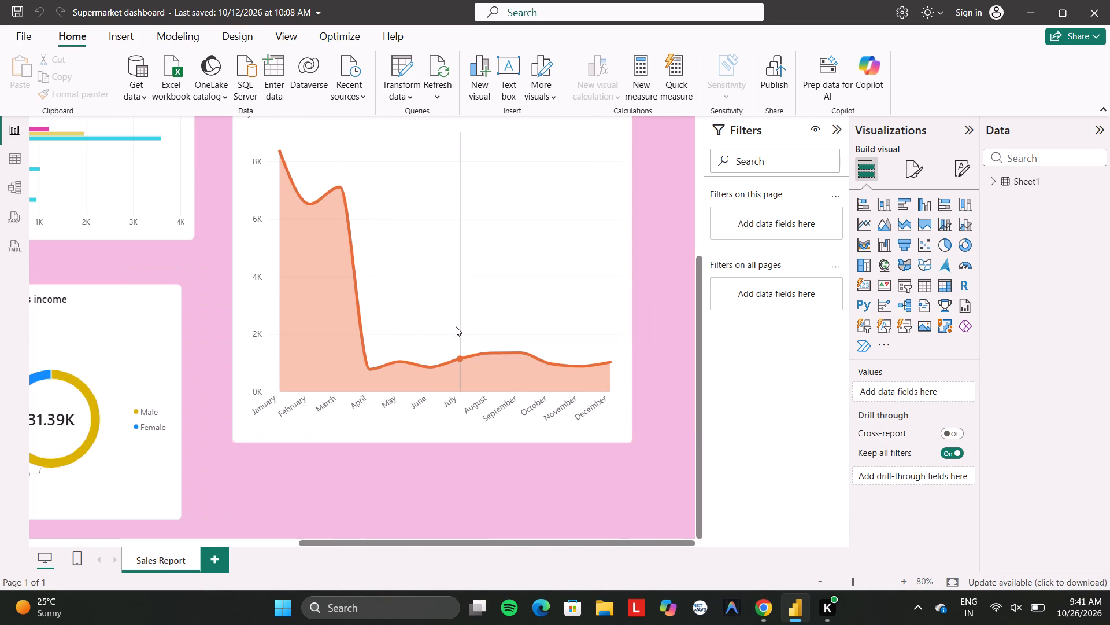
Shrink the area chart of gross income by month in height and width, making it a small tile beside the Sum of Quantity chart.
scroll(456, 326, down, 6)
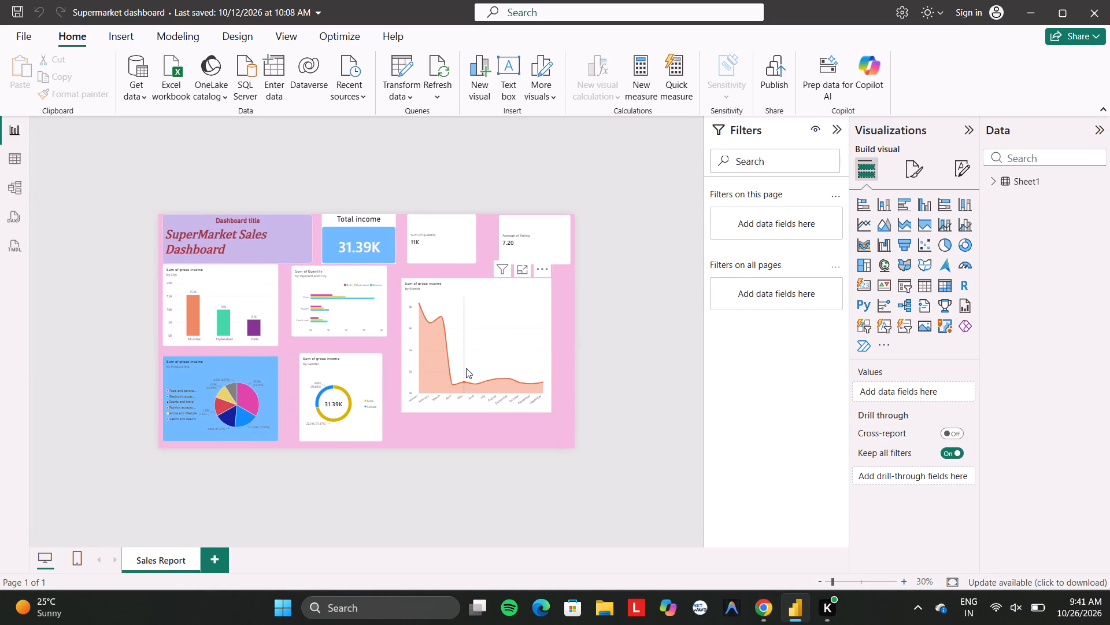
click(466, 368)
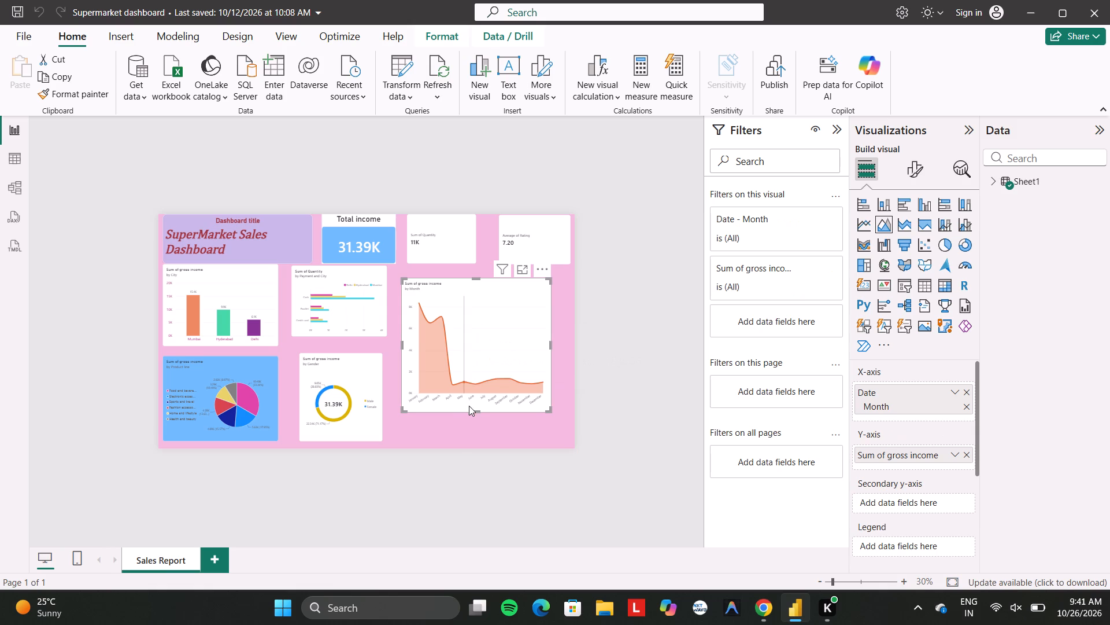
drag(478, 411, 479, 334)
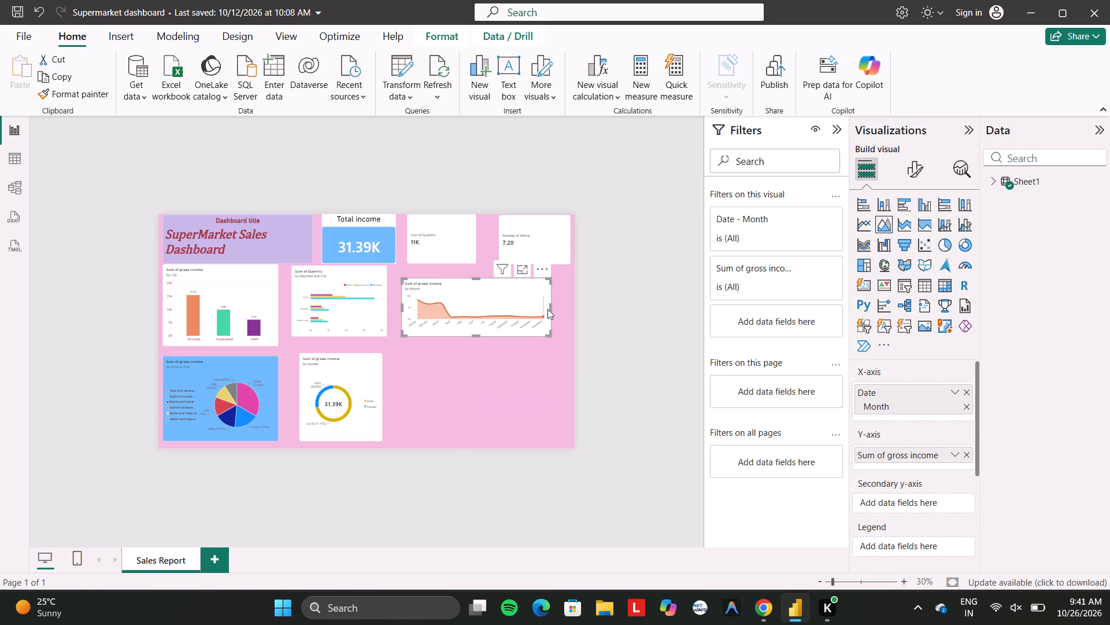
drag(551, 307, 463, 305)
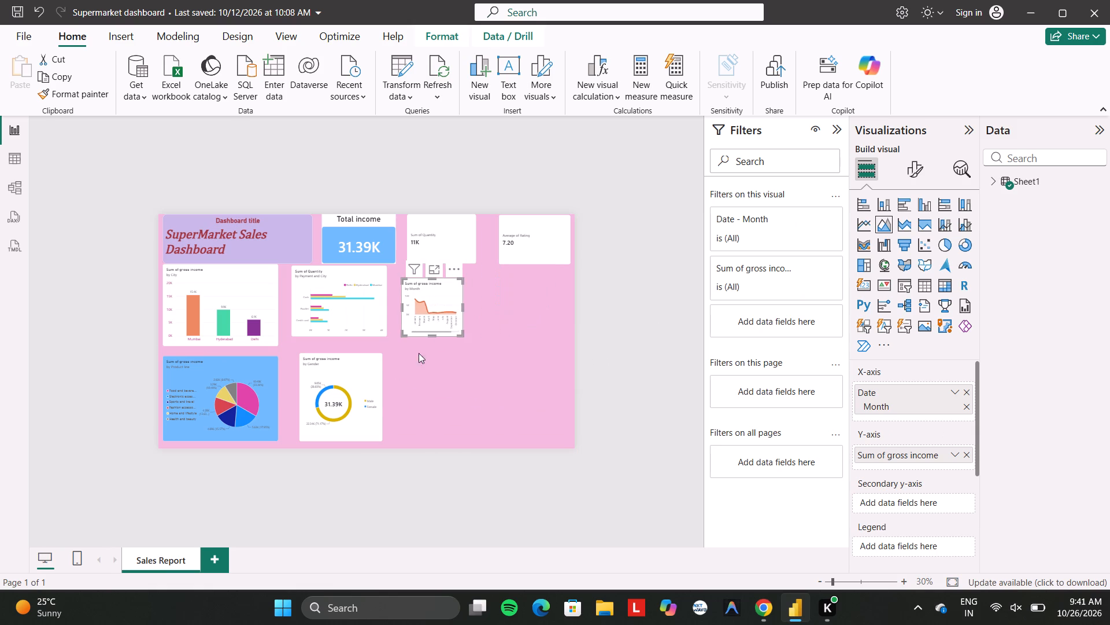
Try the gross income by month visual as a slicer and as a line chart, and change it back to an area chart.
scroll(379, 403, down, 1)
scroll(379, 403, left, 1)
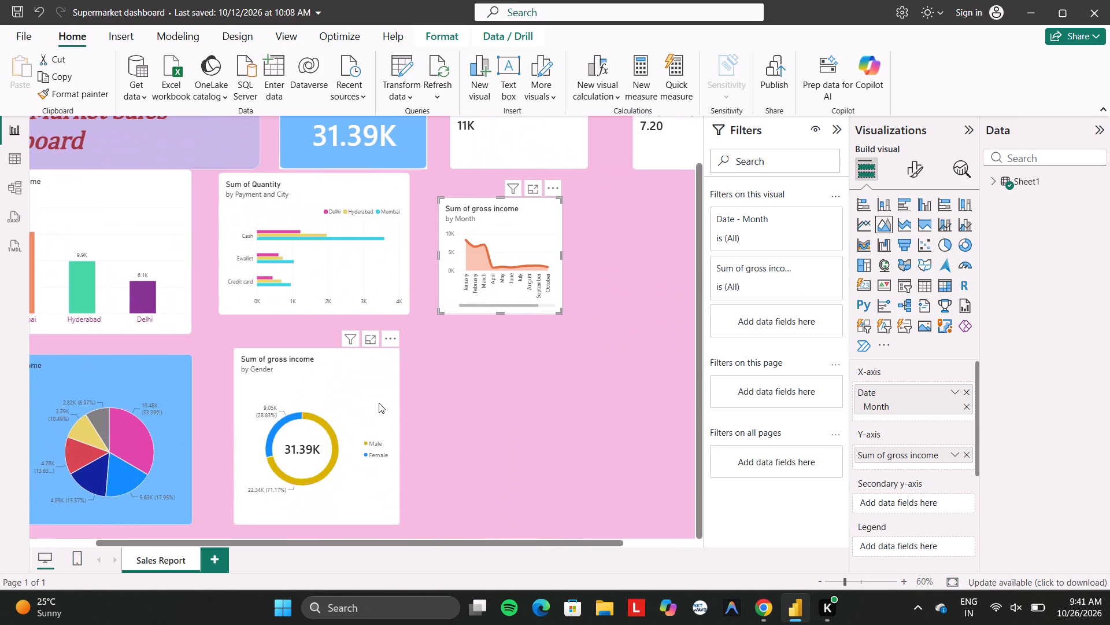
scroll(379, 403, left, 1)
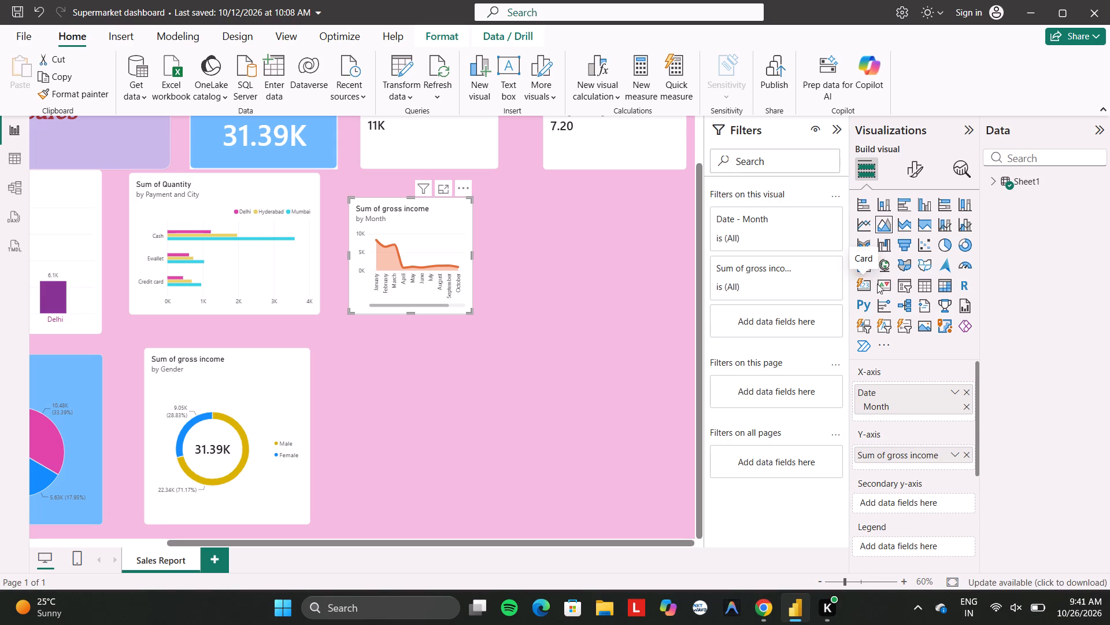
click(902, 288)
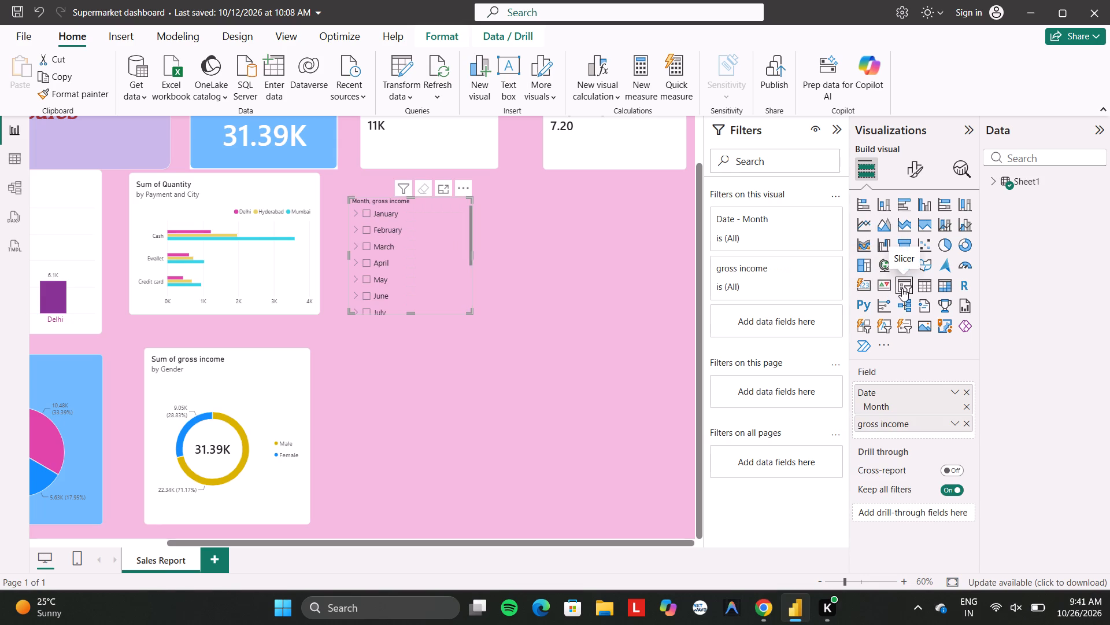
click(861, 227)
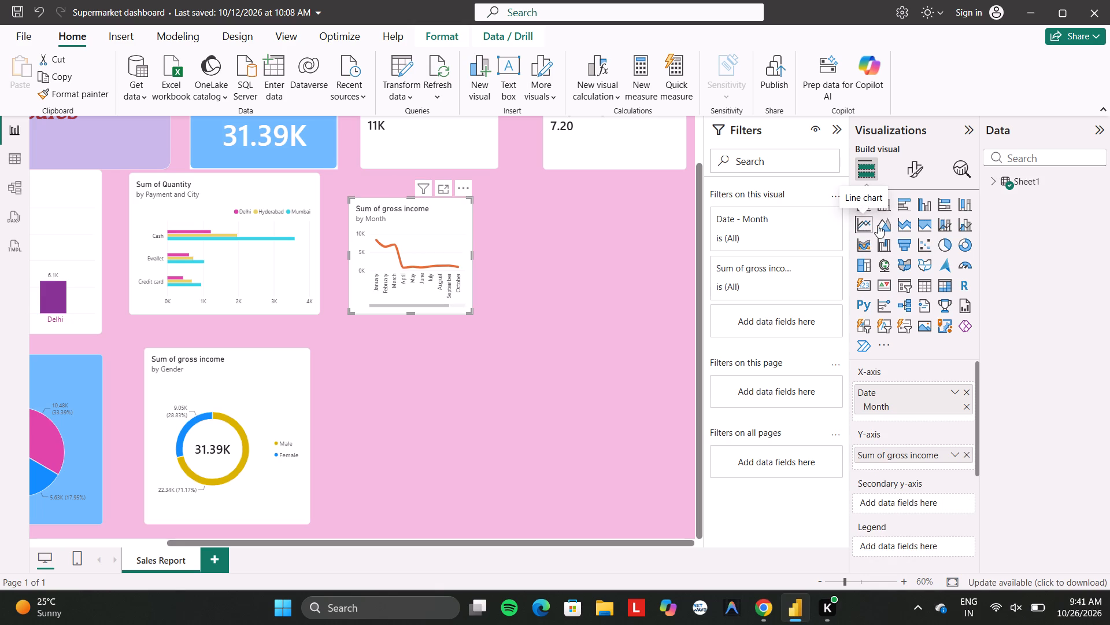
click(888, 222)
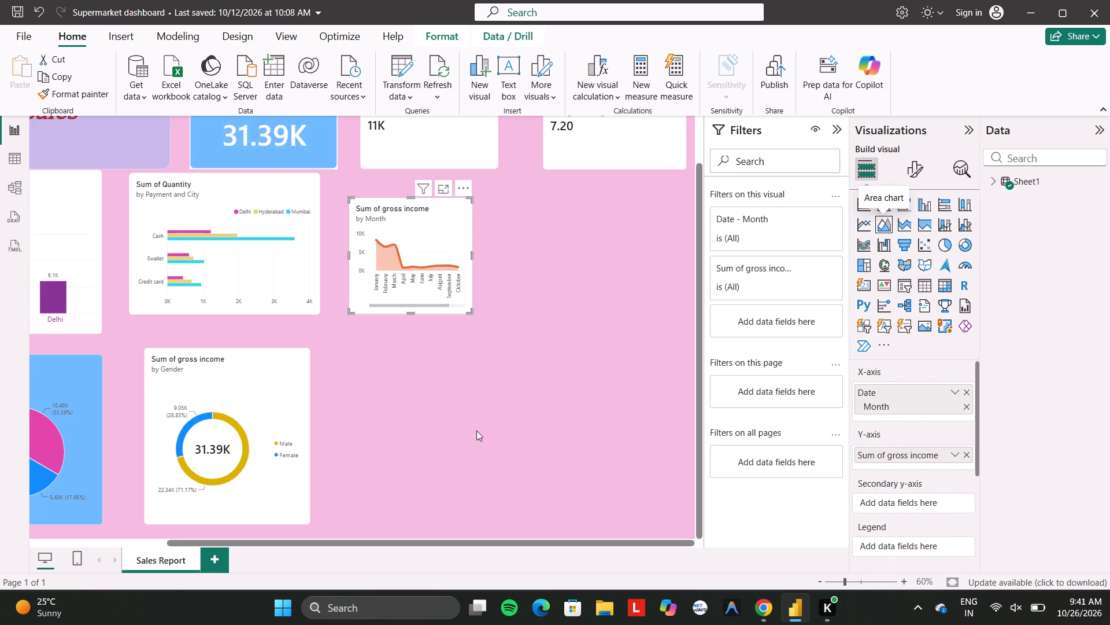
Add a new slicer below the gross income by month chart, widen it and reduce its height.
click(434, 461)
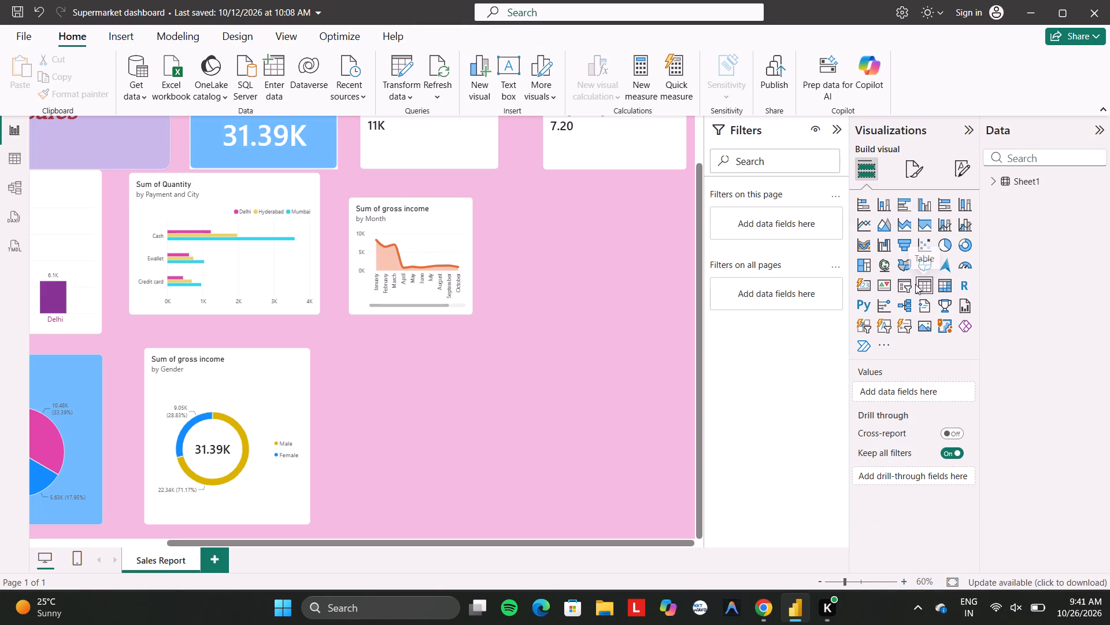
click(903, 284)
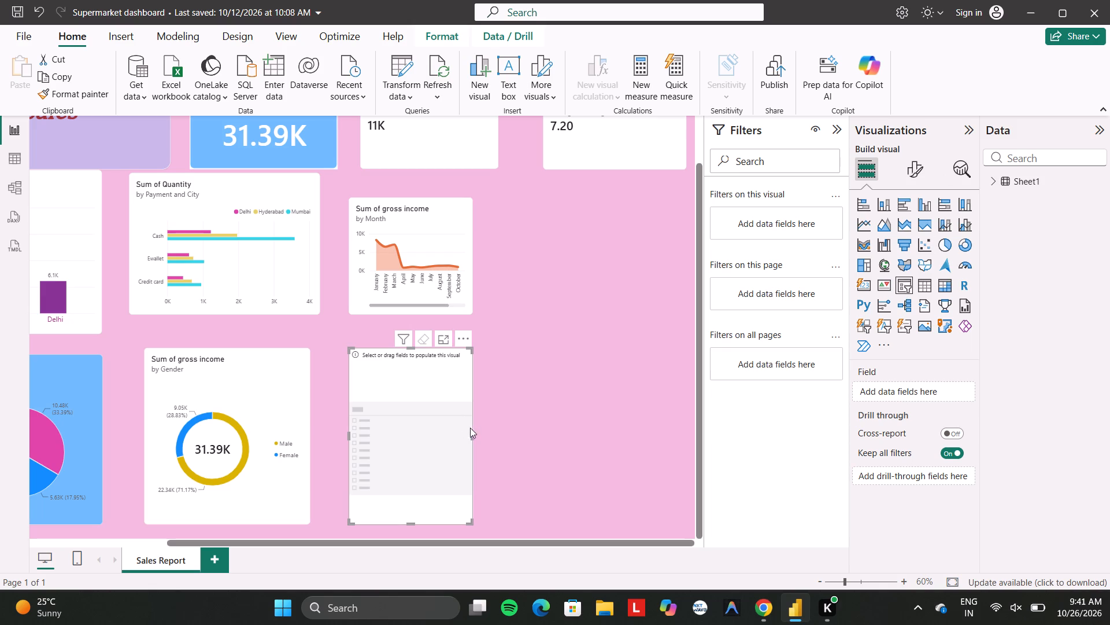
drag(471, 440, 549, 421)
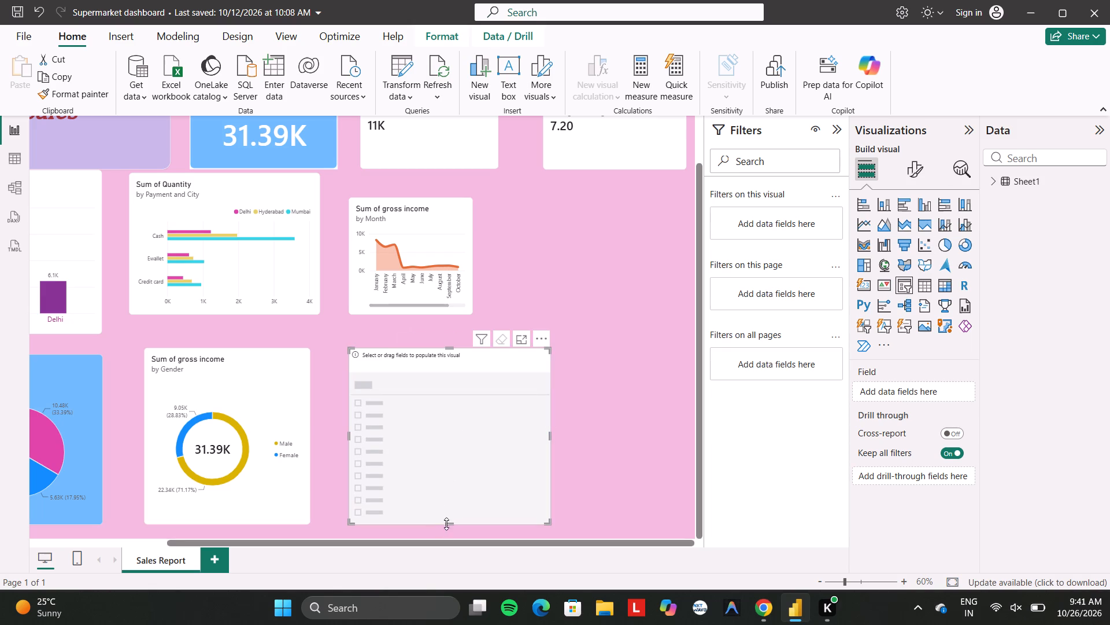
drag(446, 521, 446, 483)
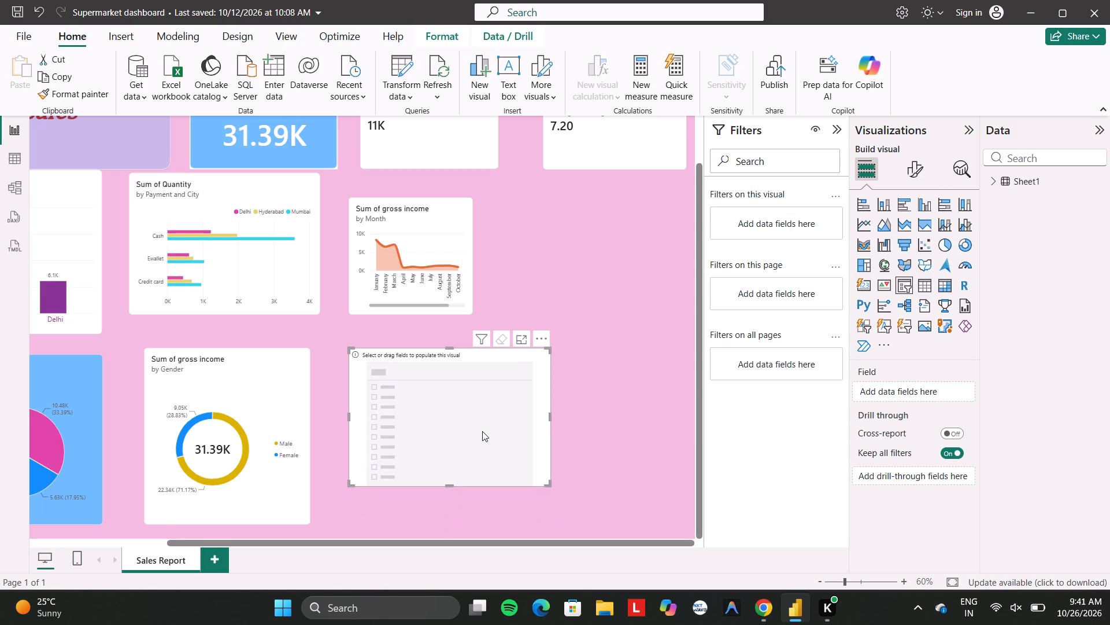
click(482, 431)
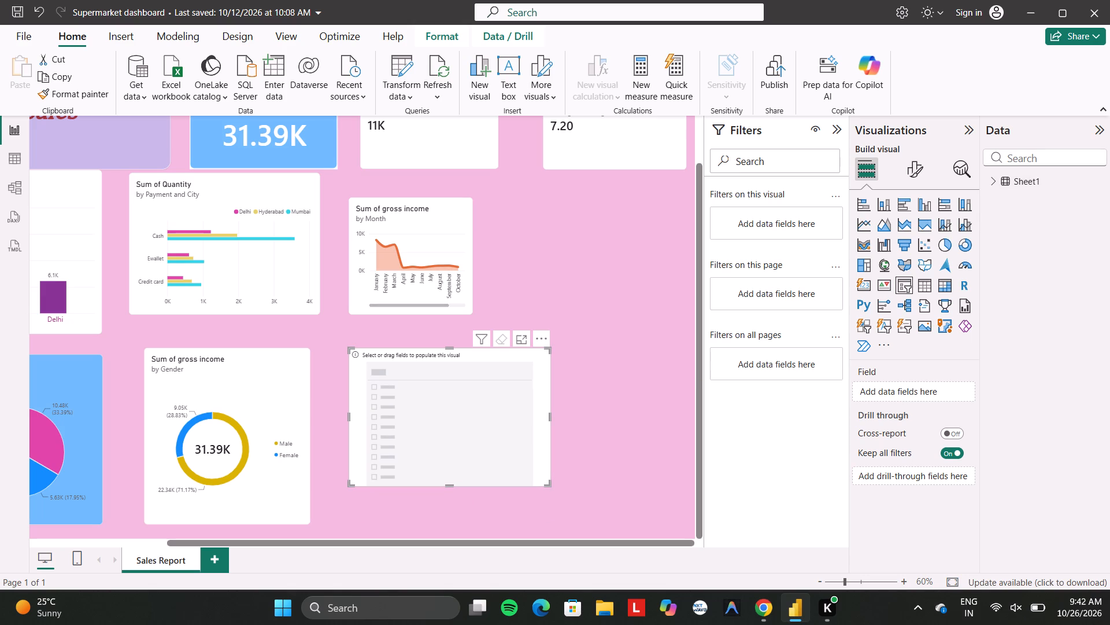
Populate the new slicer with the City field from Sheet1 and shorten it to fit the city options more closely.
click(1009, 174)
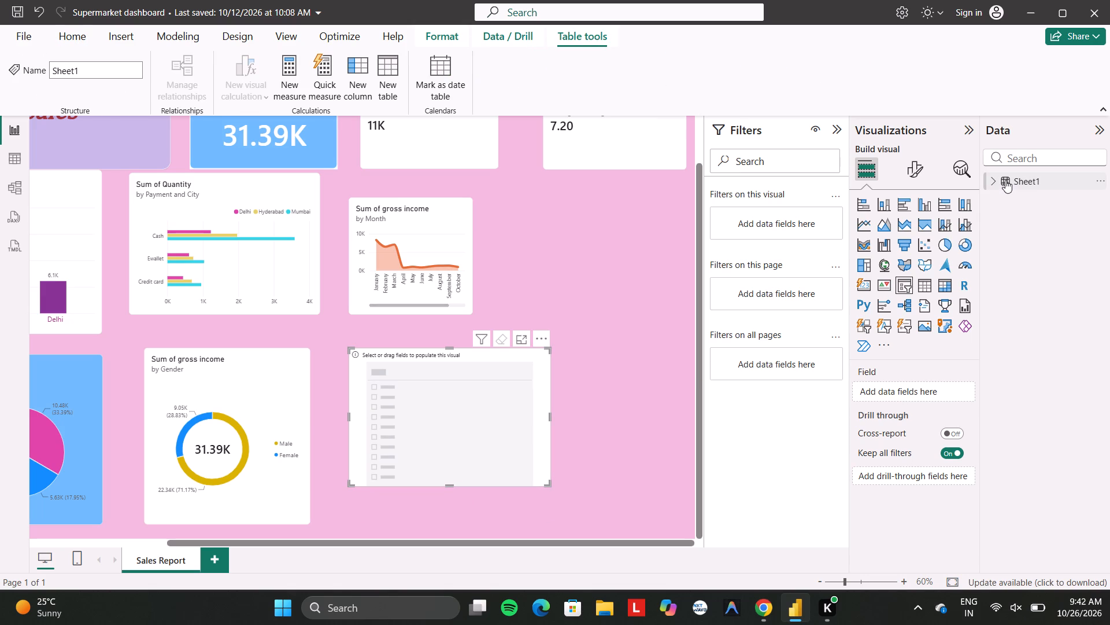
click(1005, 180)
click(1005, 180)
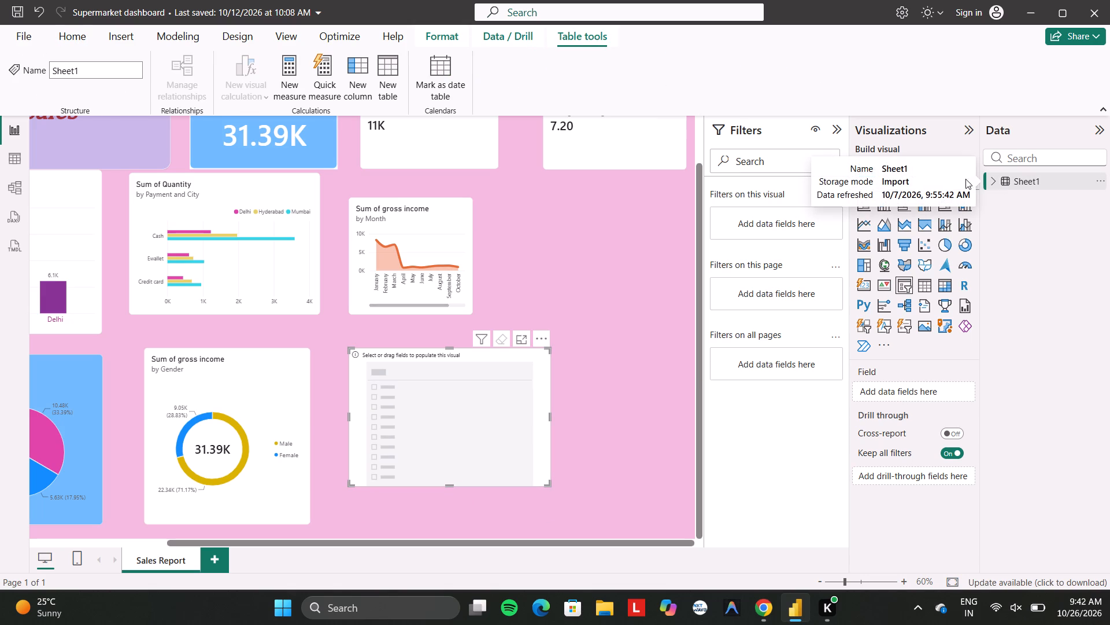
click(997, 181)
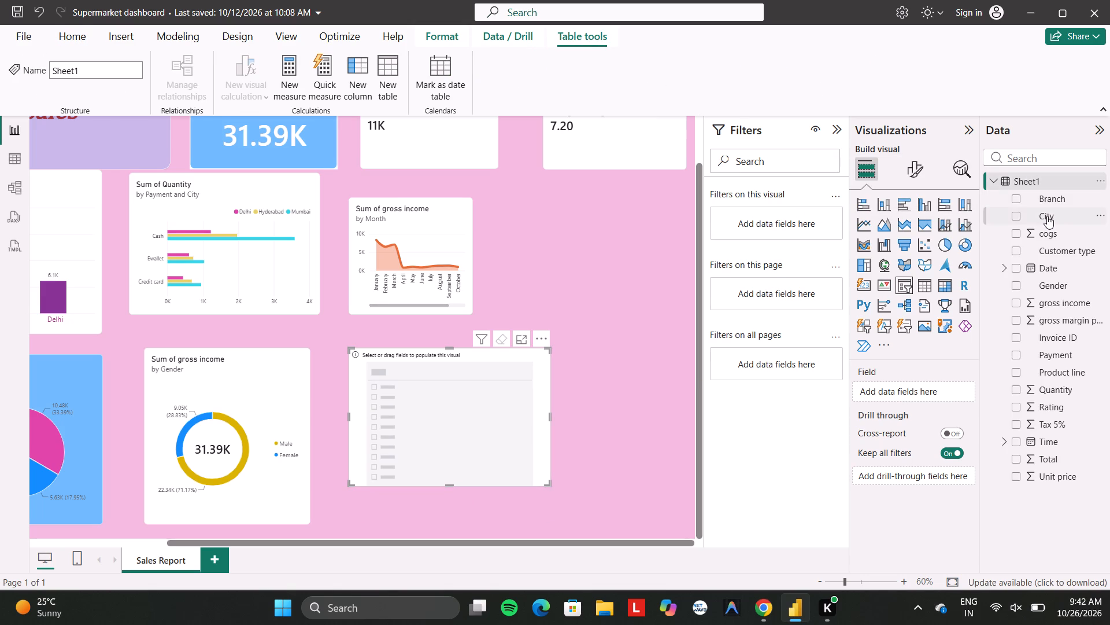
drag(1047, 216, 903, 392)
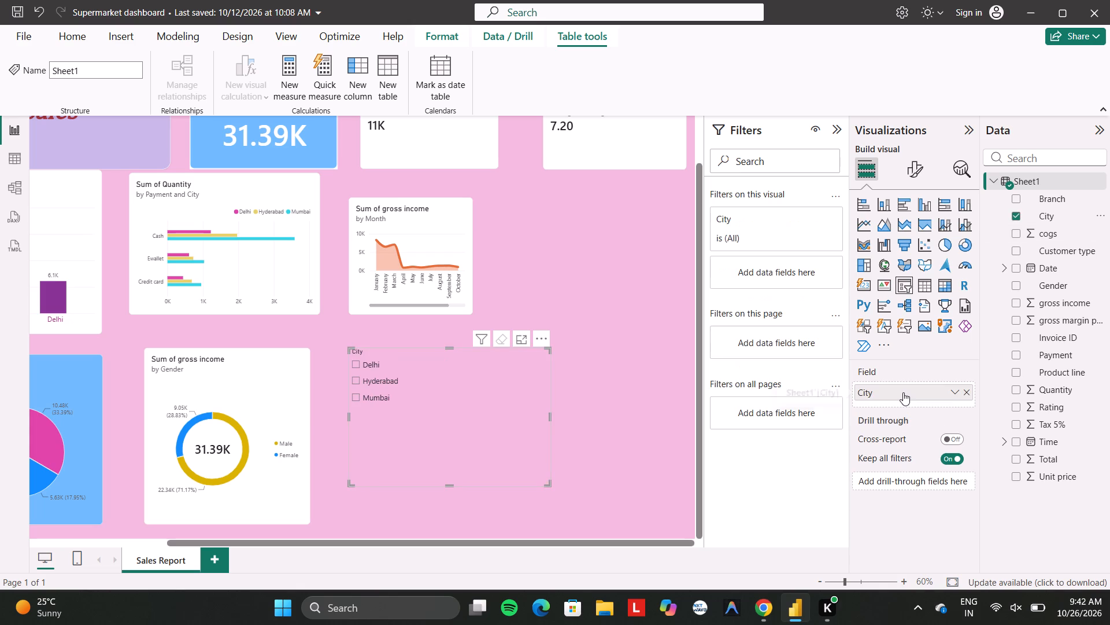
drag(452, 483, 437, 433)
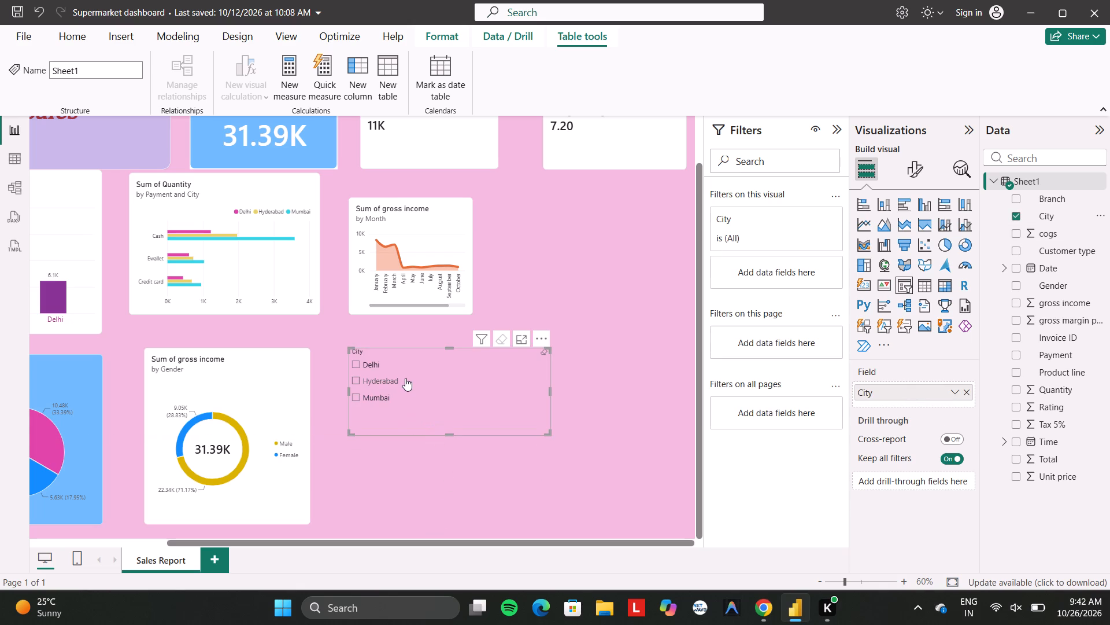
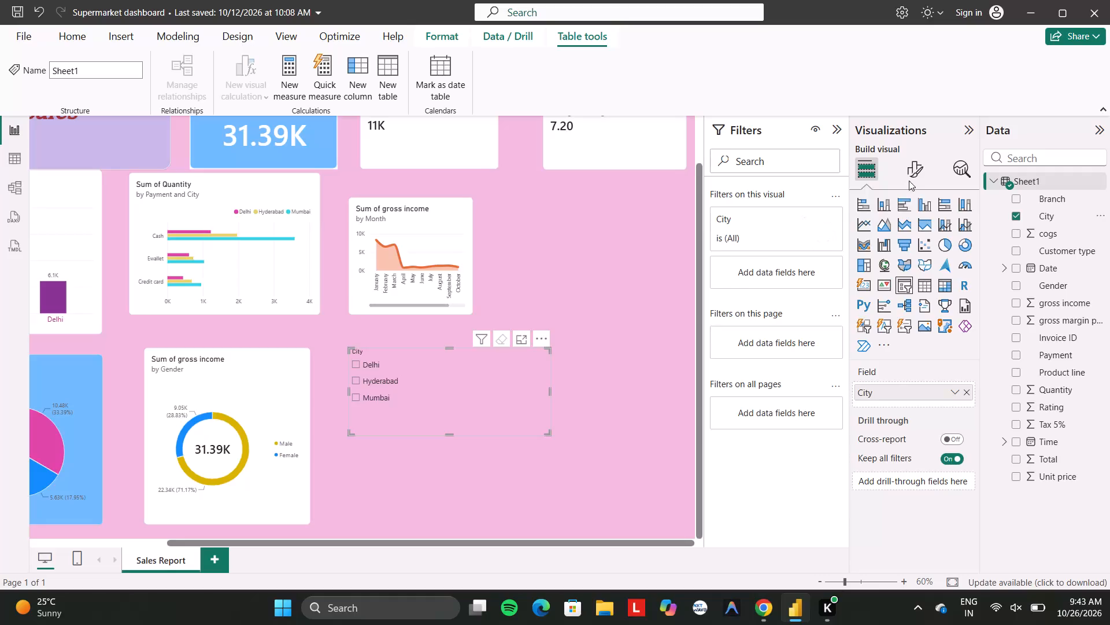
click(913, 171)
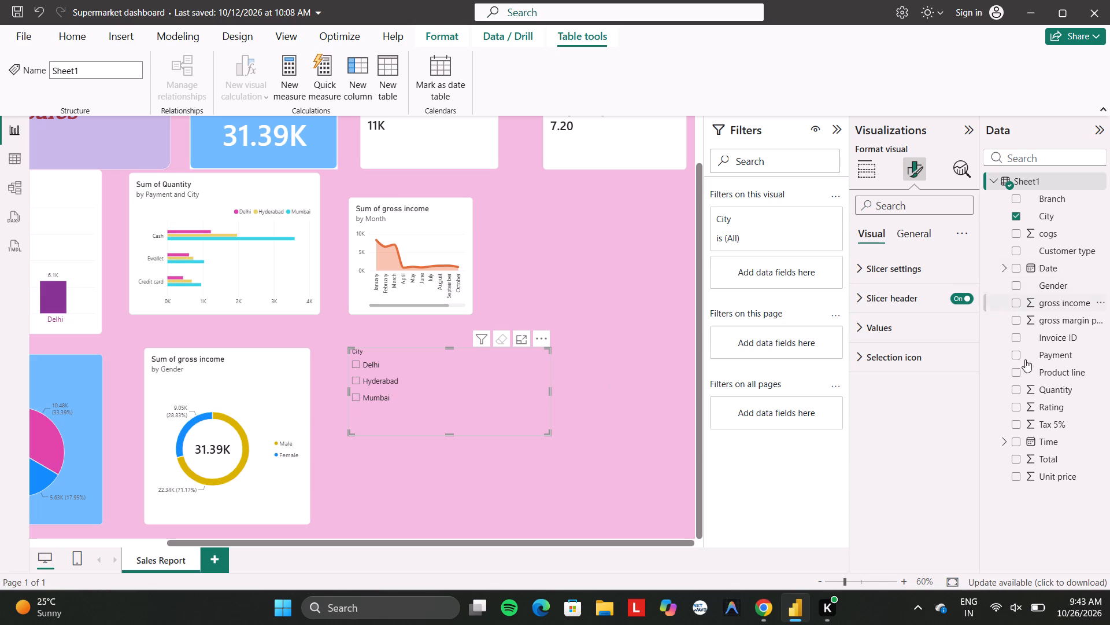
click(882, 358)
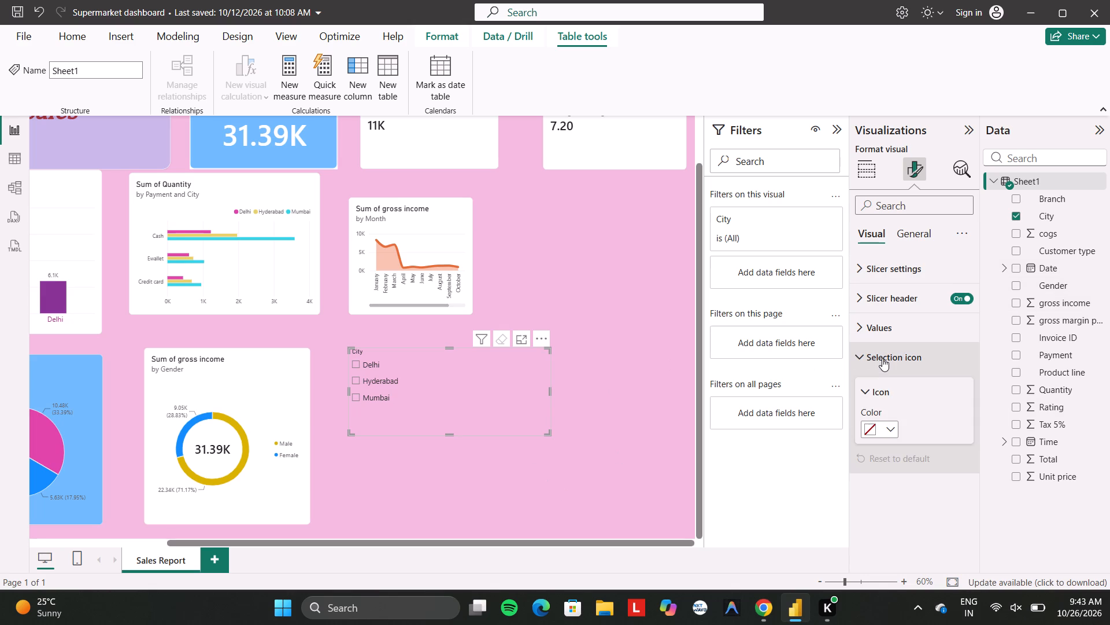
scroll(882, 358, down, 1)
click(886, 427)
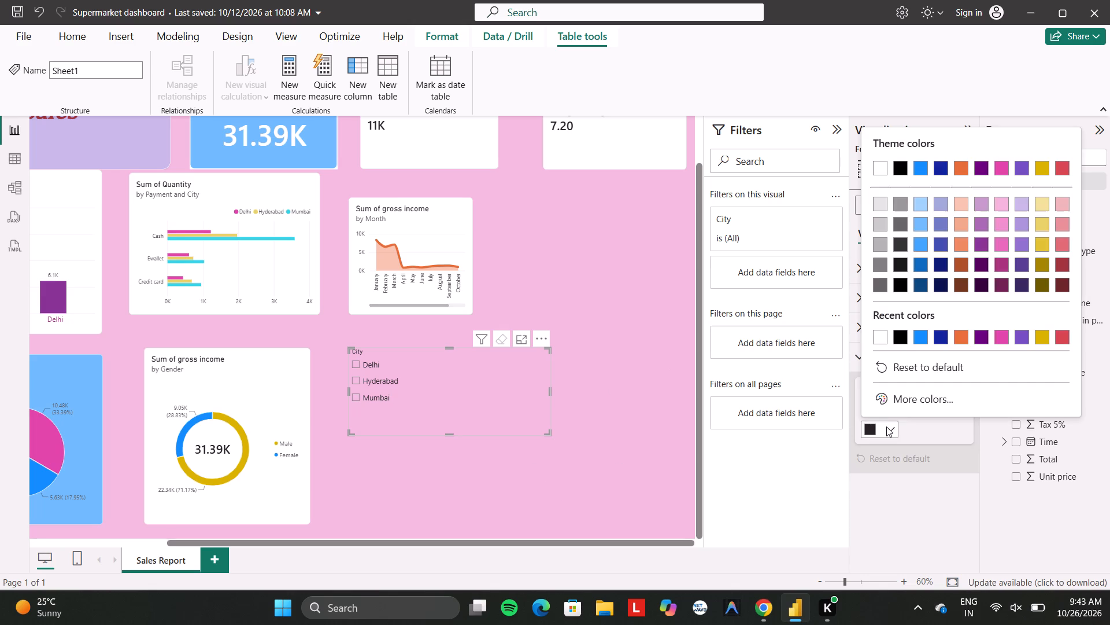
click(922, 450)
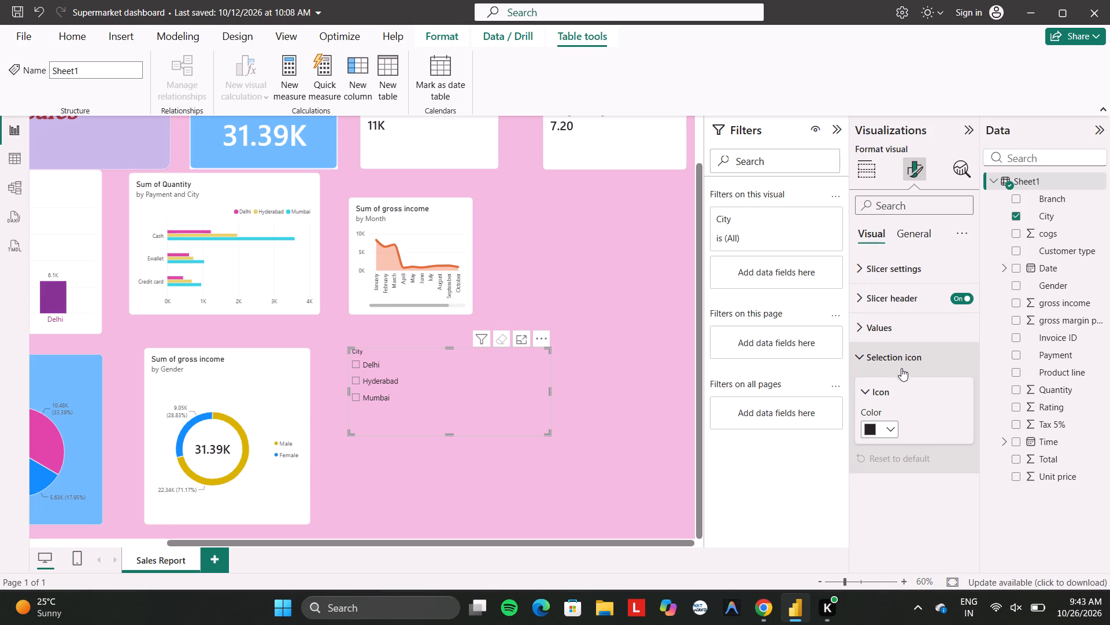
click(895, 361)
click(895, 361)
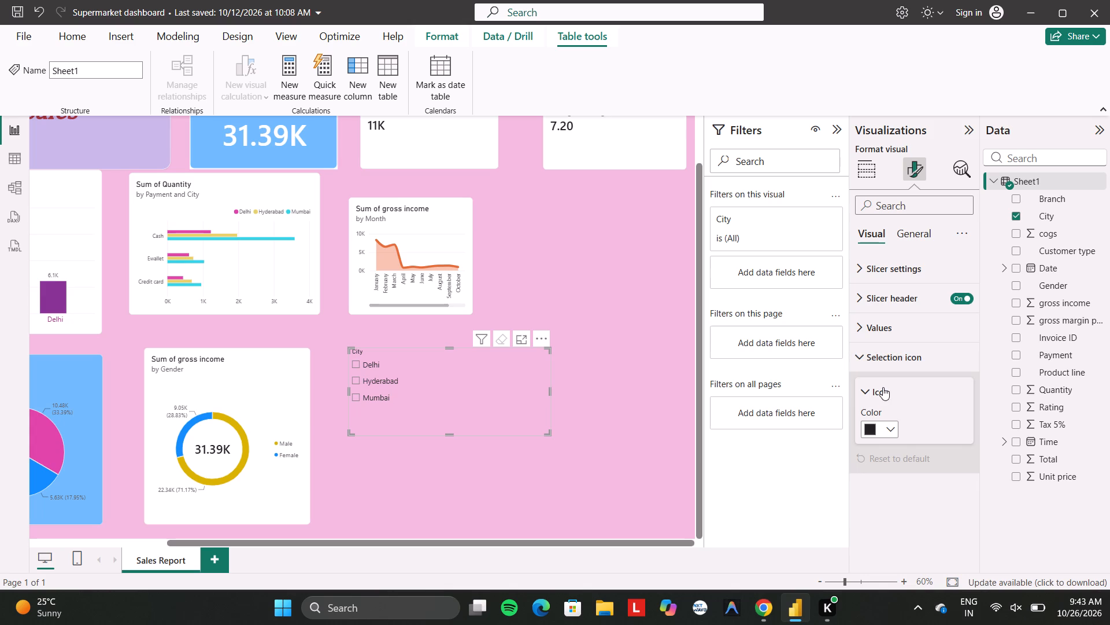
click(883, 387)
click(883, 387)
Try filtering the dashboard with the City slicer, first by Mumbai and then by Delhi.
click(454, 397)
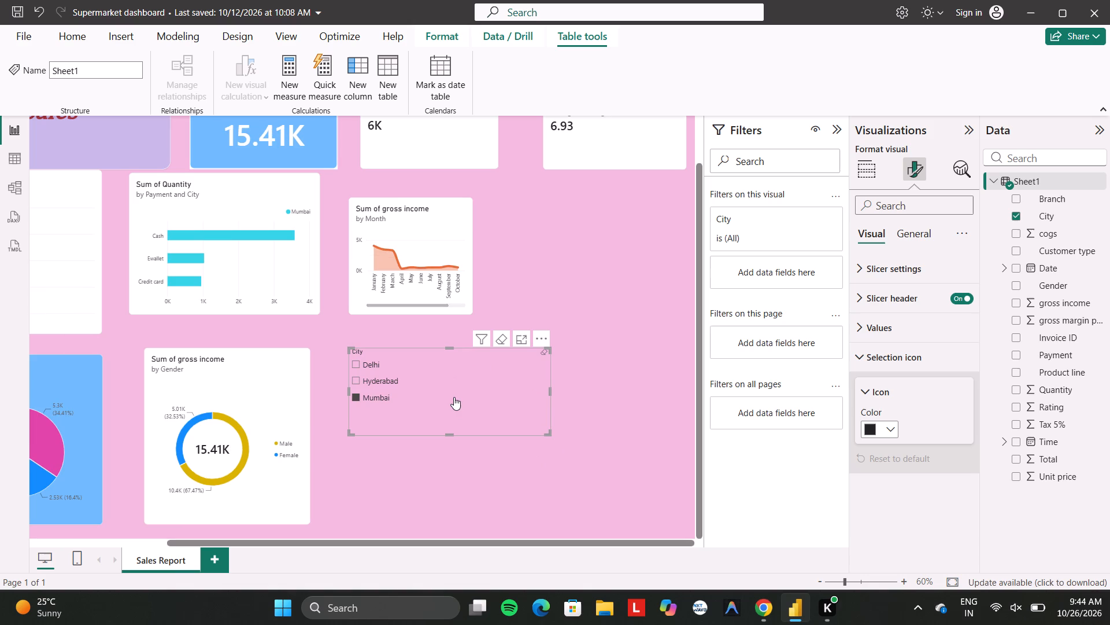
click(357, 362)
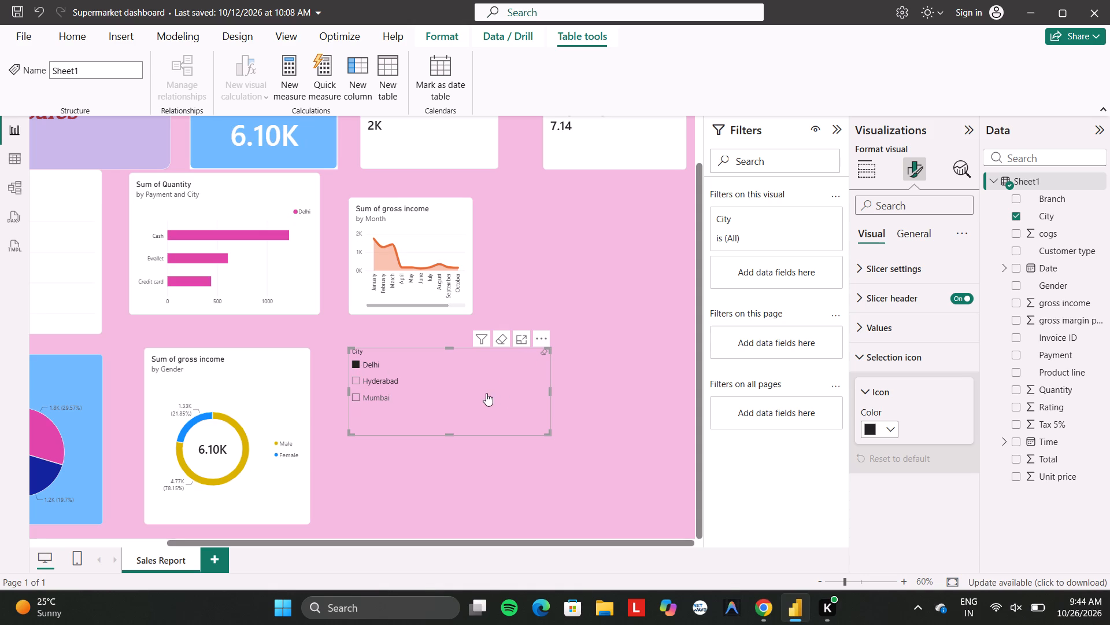
Replace City with the Product line field in the slicer and make the slicer slightly taller to fit the product lines.
click(1053, 377)
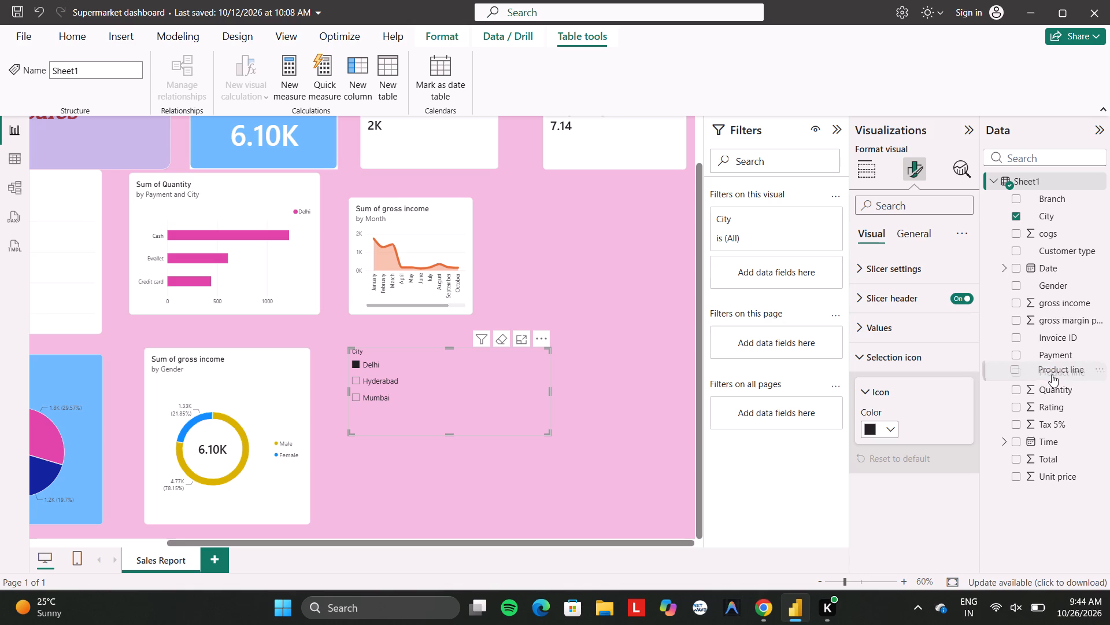
click(441, 393)
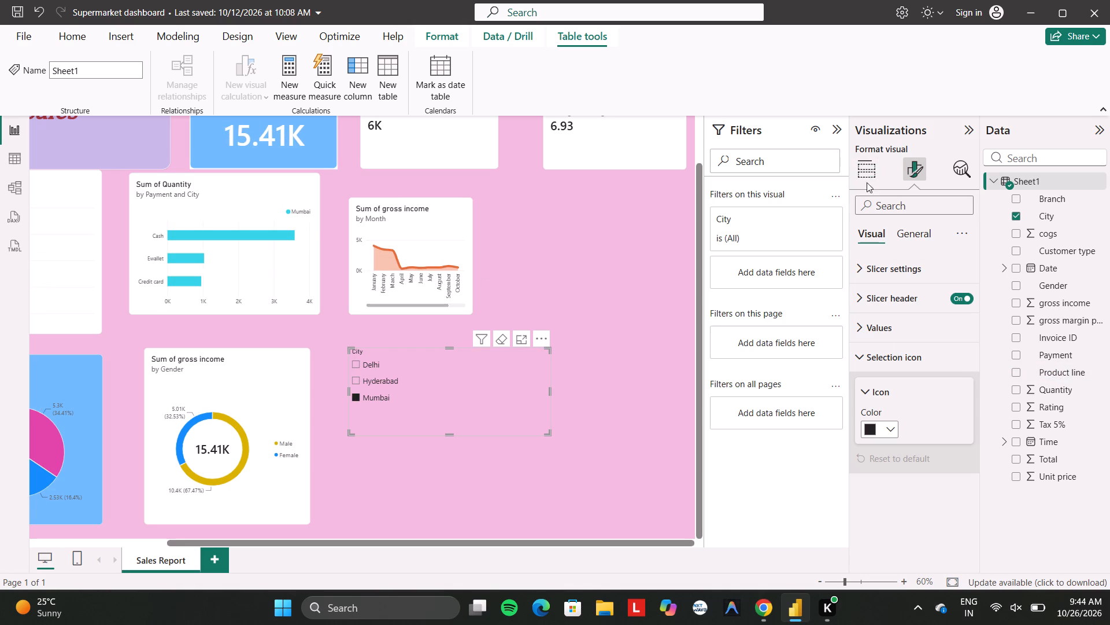
click(861, 174)
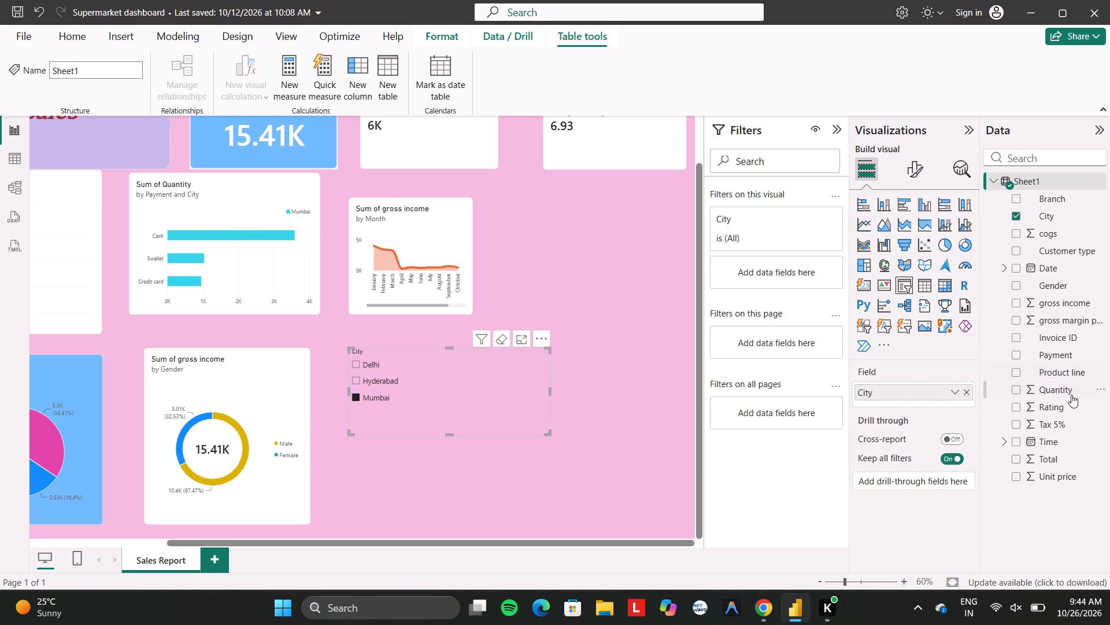
drag(1052, 368, 918, 388)
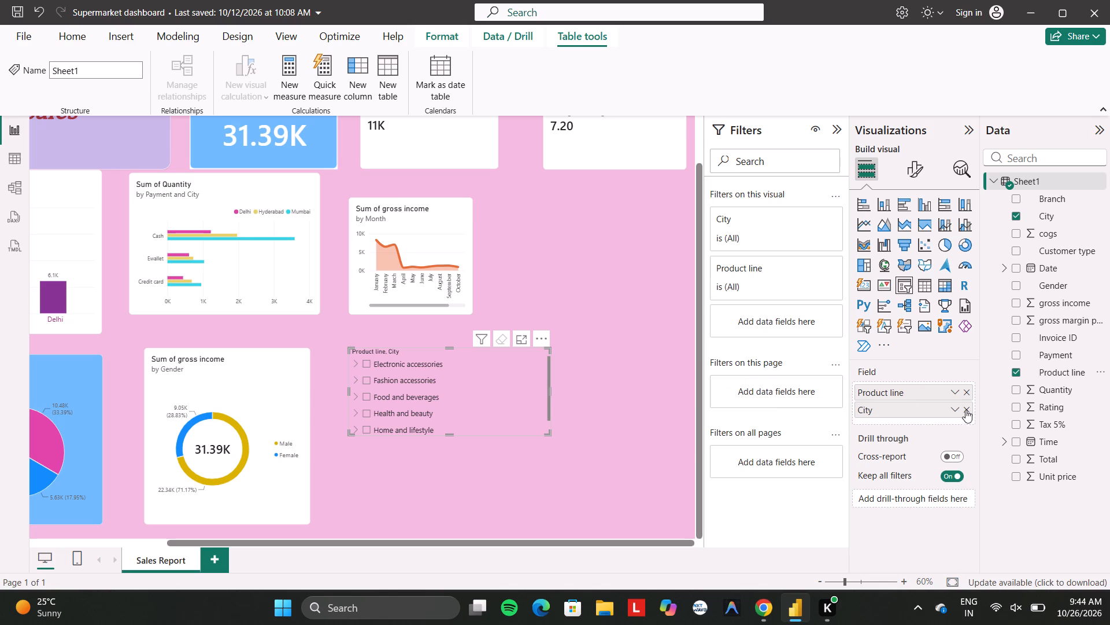
click(965, 411)
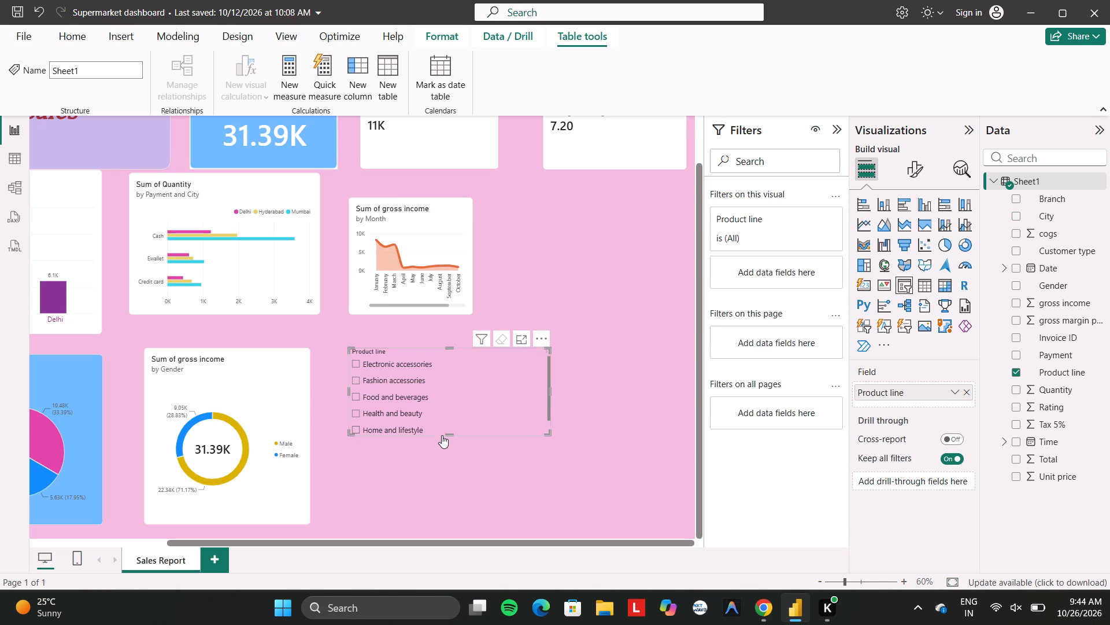
drag(446, 433, 447, 451)
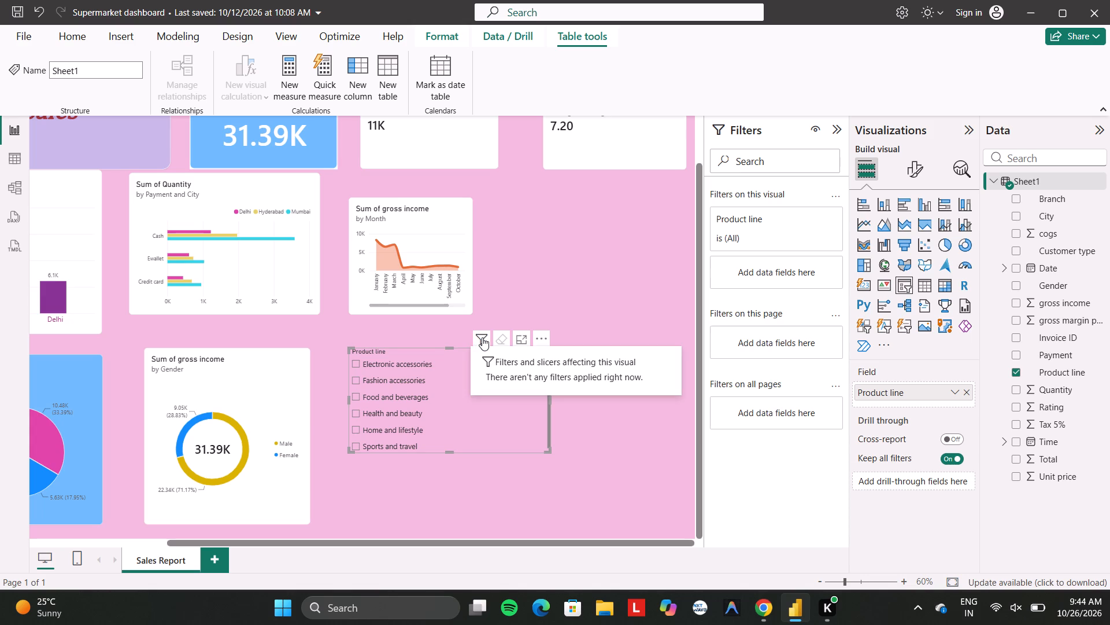
Test the Product line slicer with Health and beauty, Fashion accessories and Food and beverages, ending on Electronic accessories.
click(539, 339)
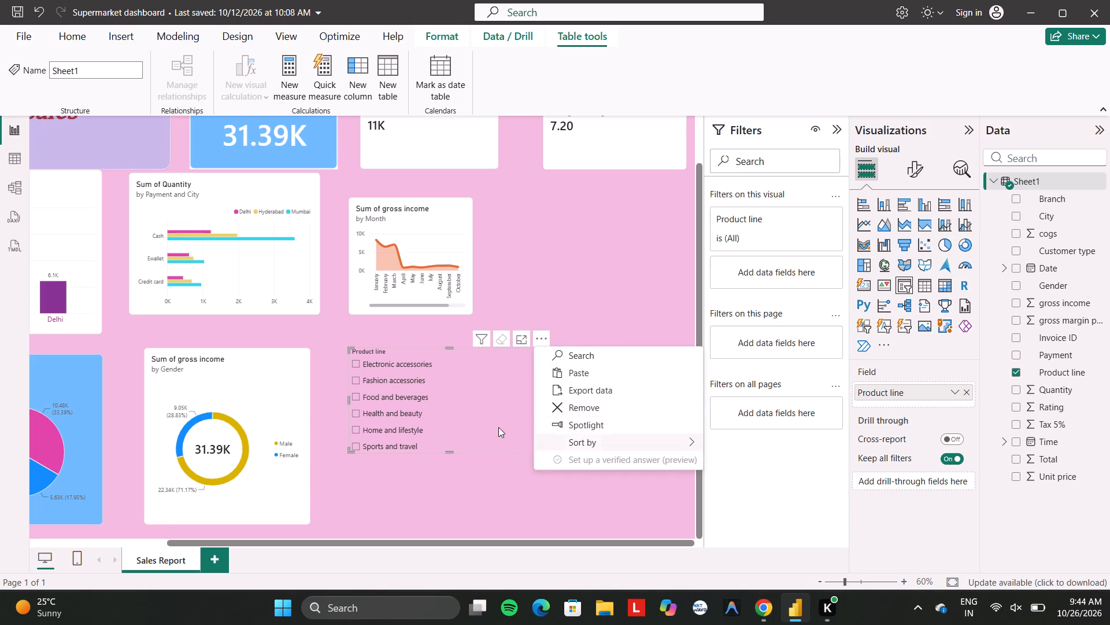
click(493, 412)
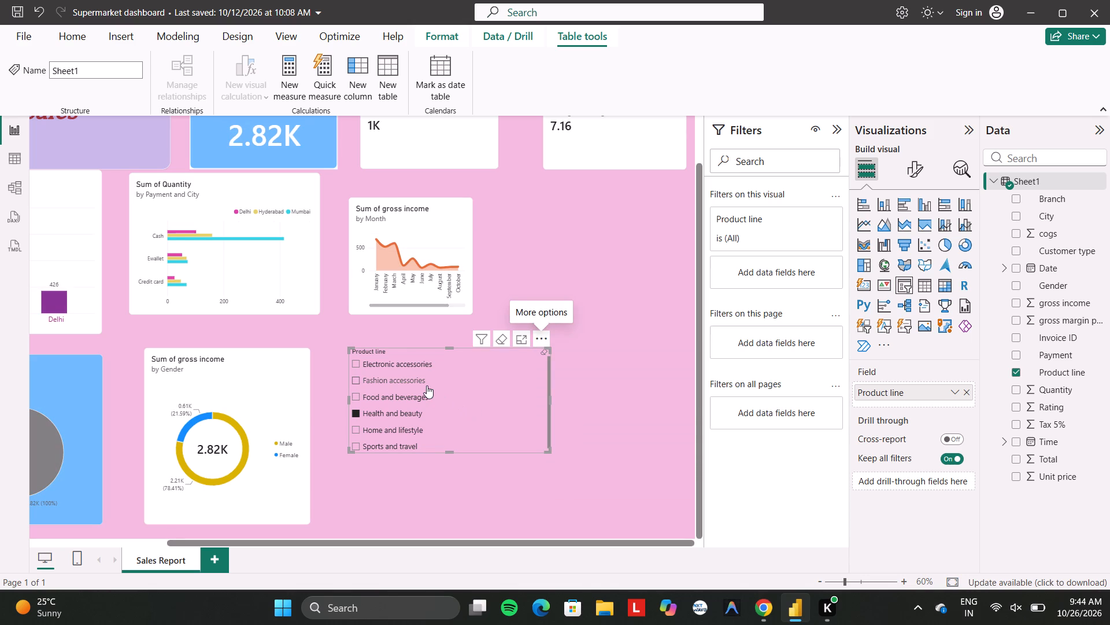
click(427, 385)
click(408, 400)
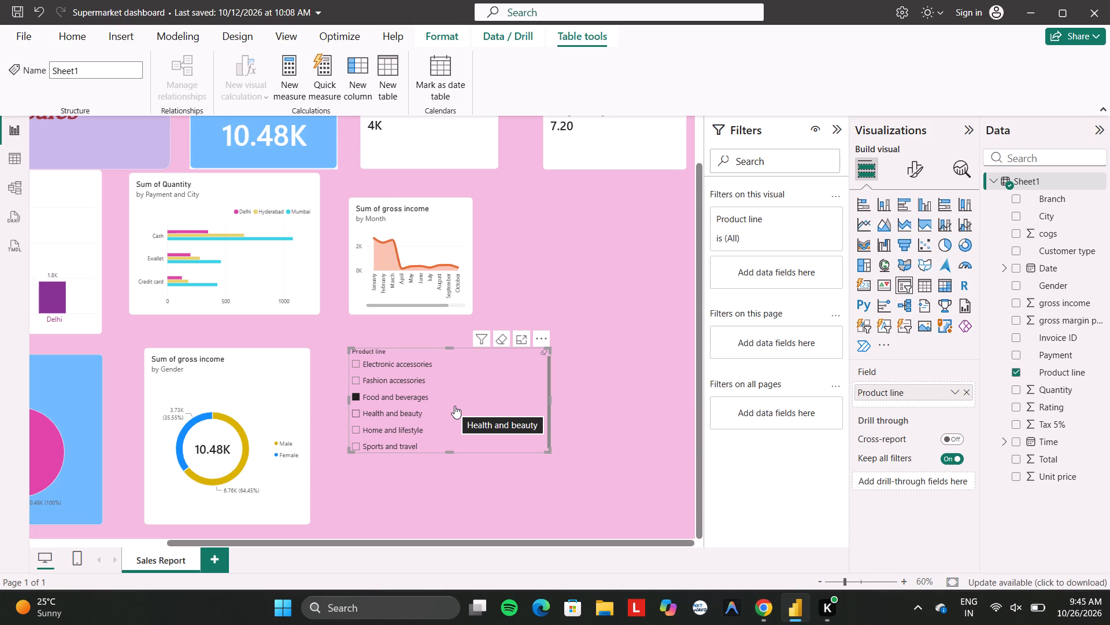
click(358, 365)
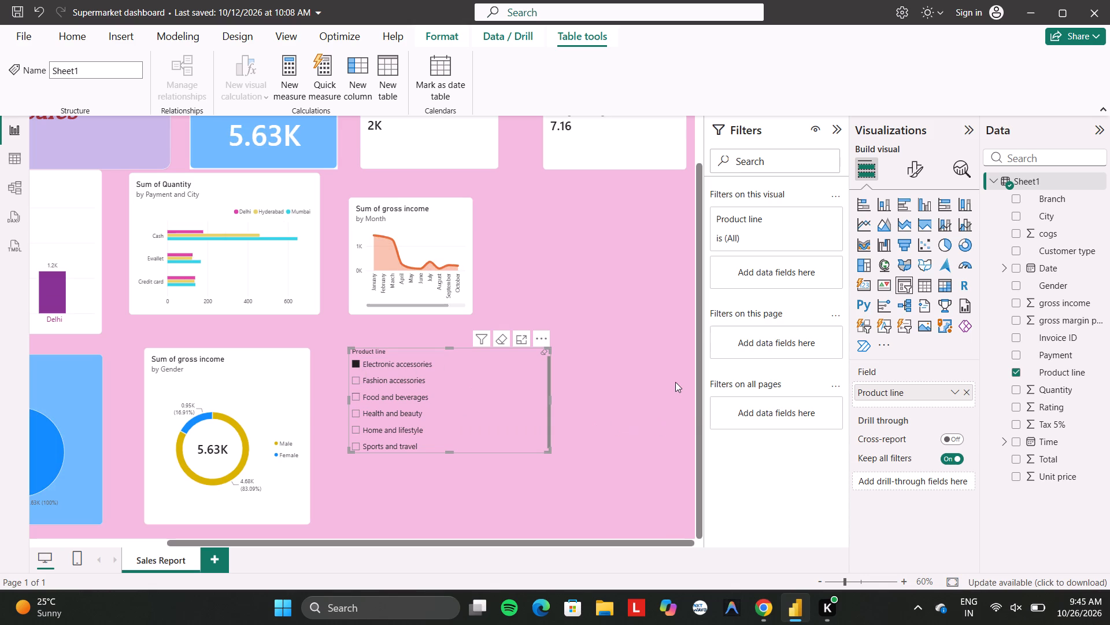
Add a second slicer in the empty canvas area beside the gross income by month chart and populate it with City.
click(650, 422)
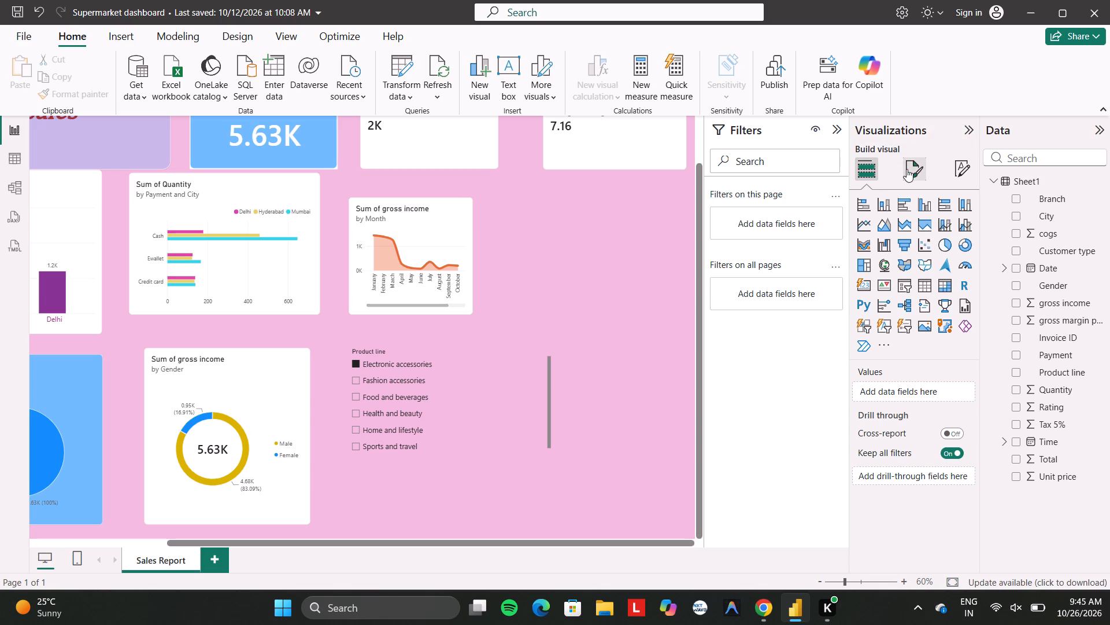
click(631, 403)
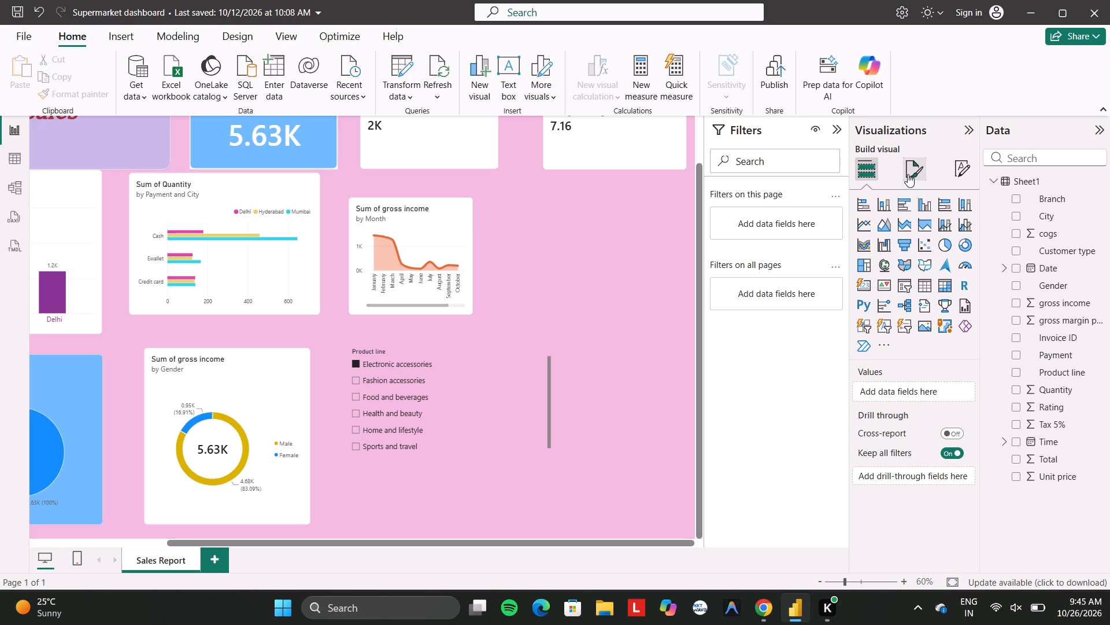
click(908, 174)
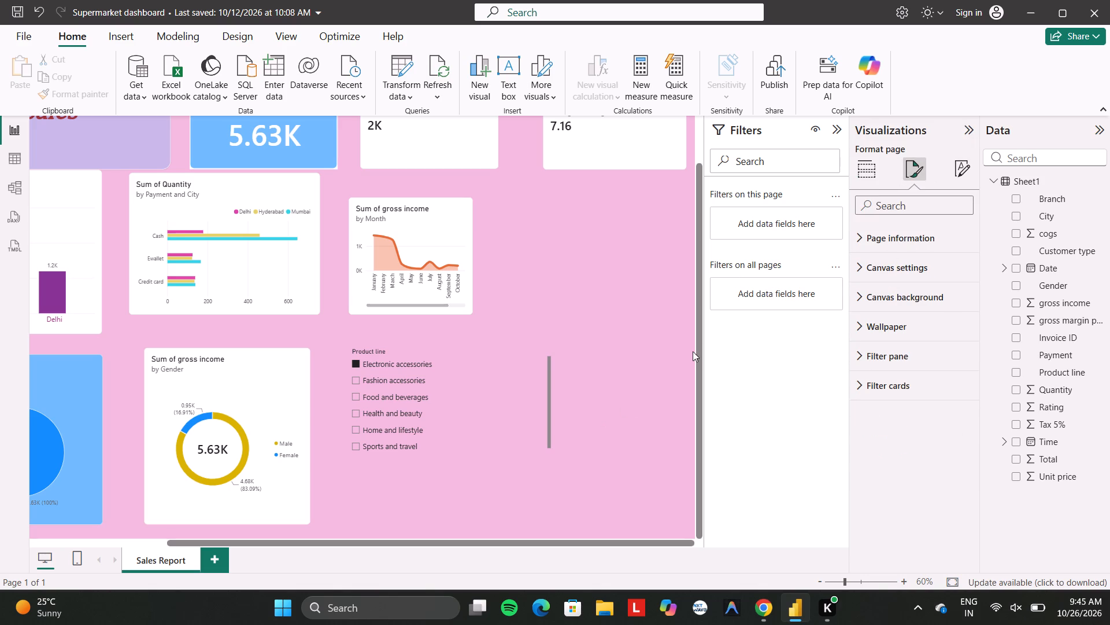
click(650, 356)
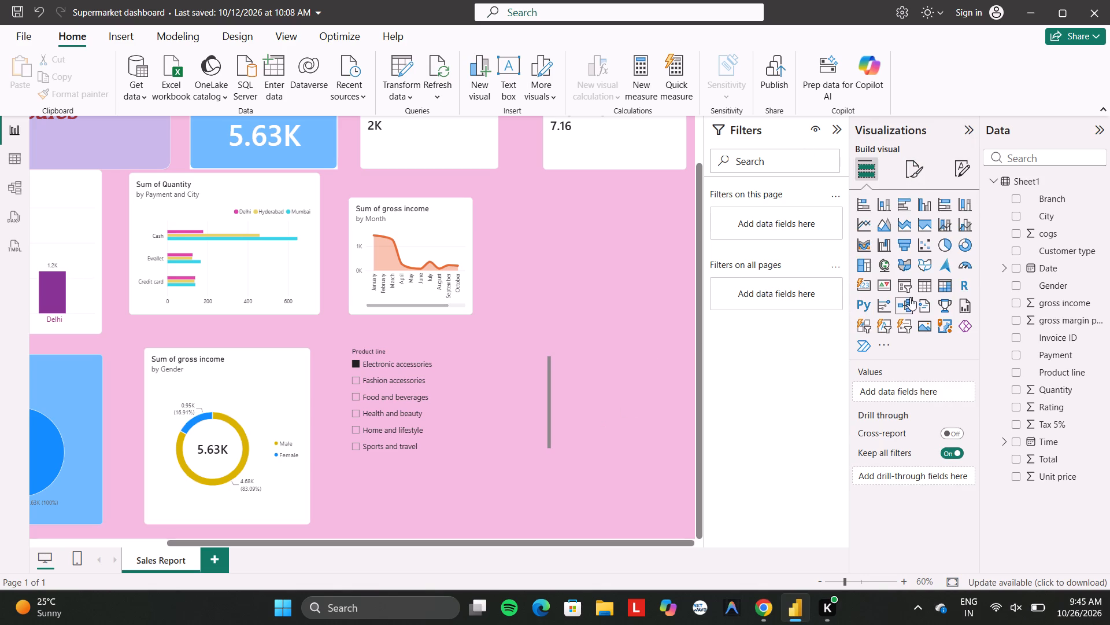
click(909, 288)
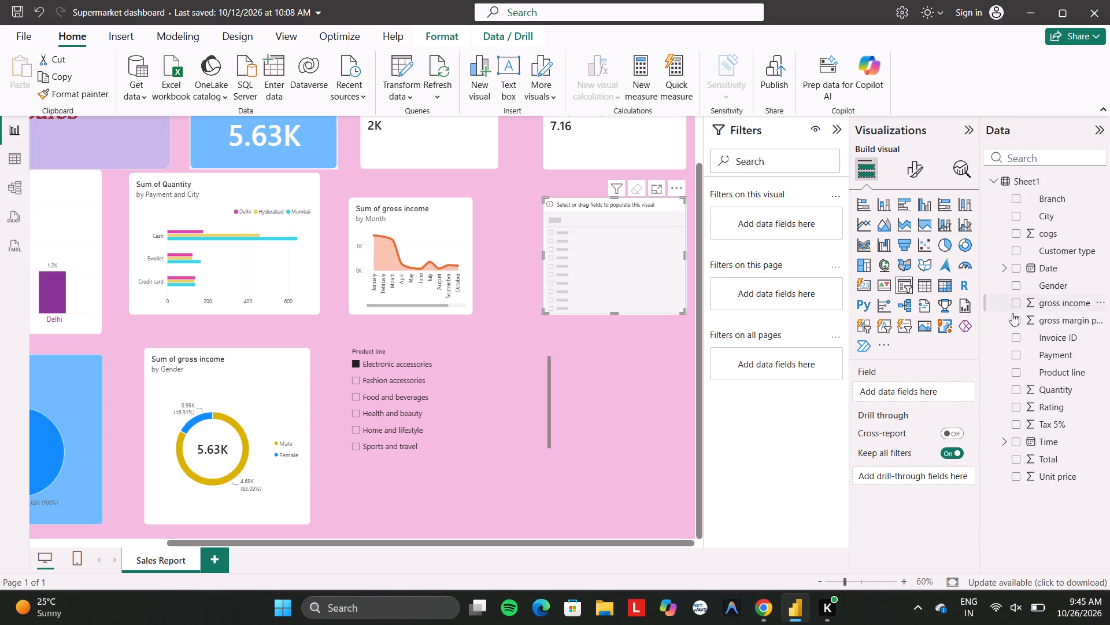
drag(1046, 212, 938, 243)
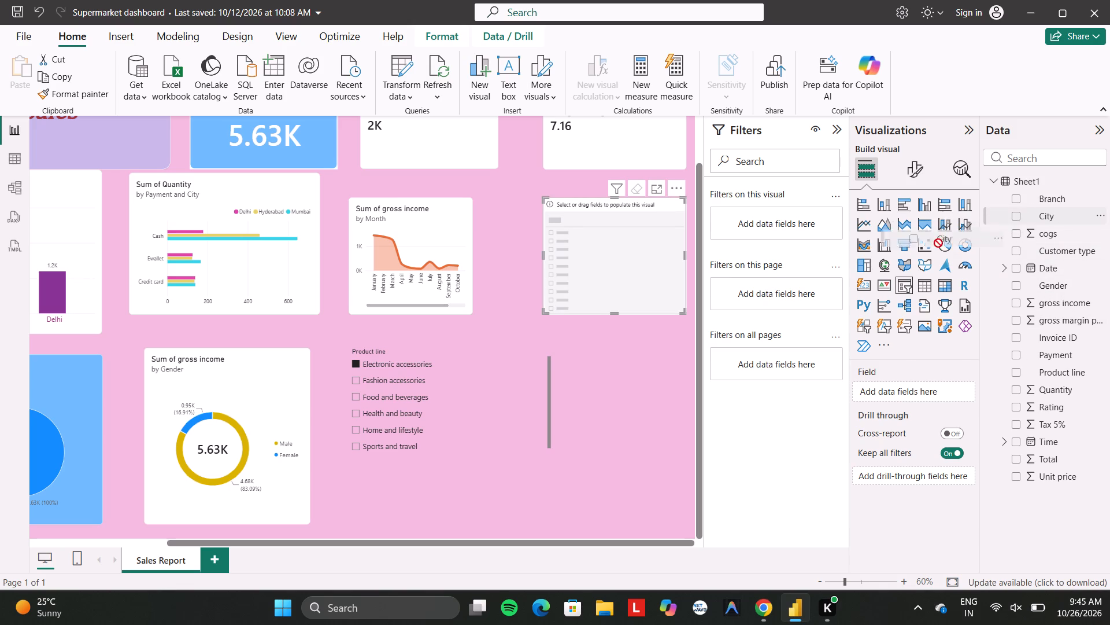
drag(938, 243, 913, 391)
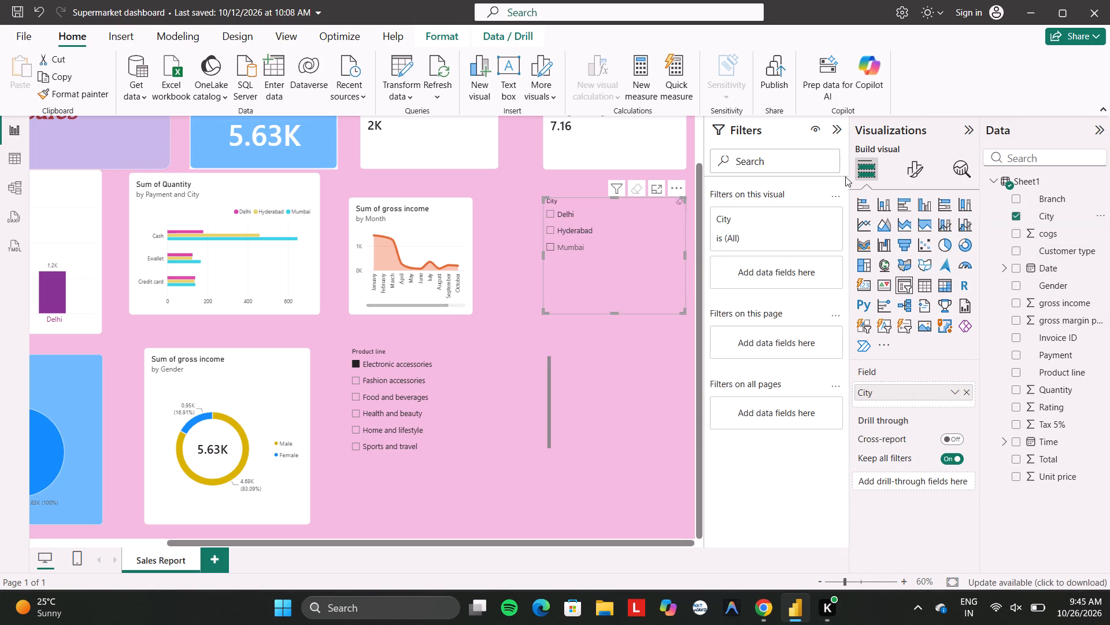
Change the City slicer's style to Dropdown and reduce its height by about half.
click(915, 172)
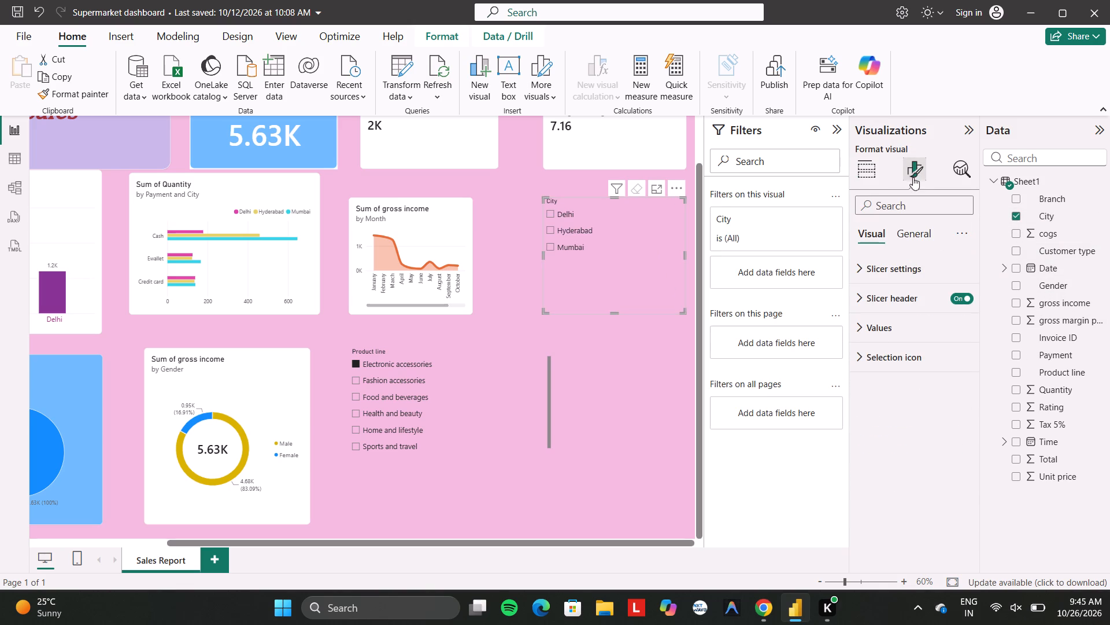
click(892, 278)
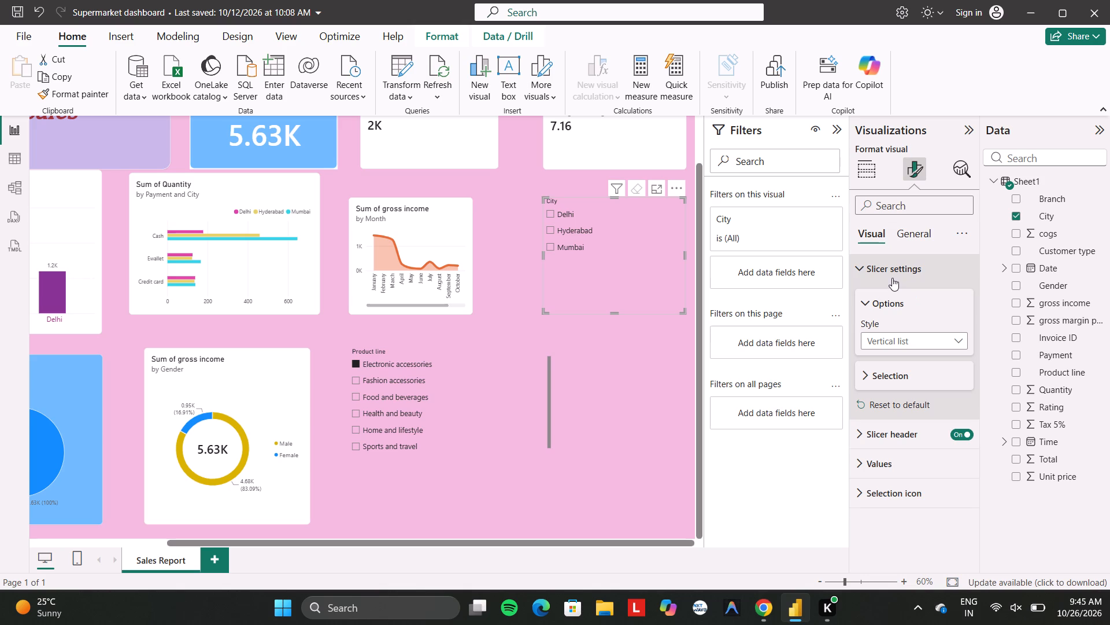
click(894, 339)
click(886, 389)
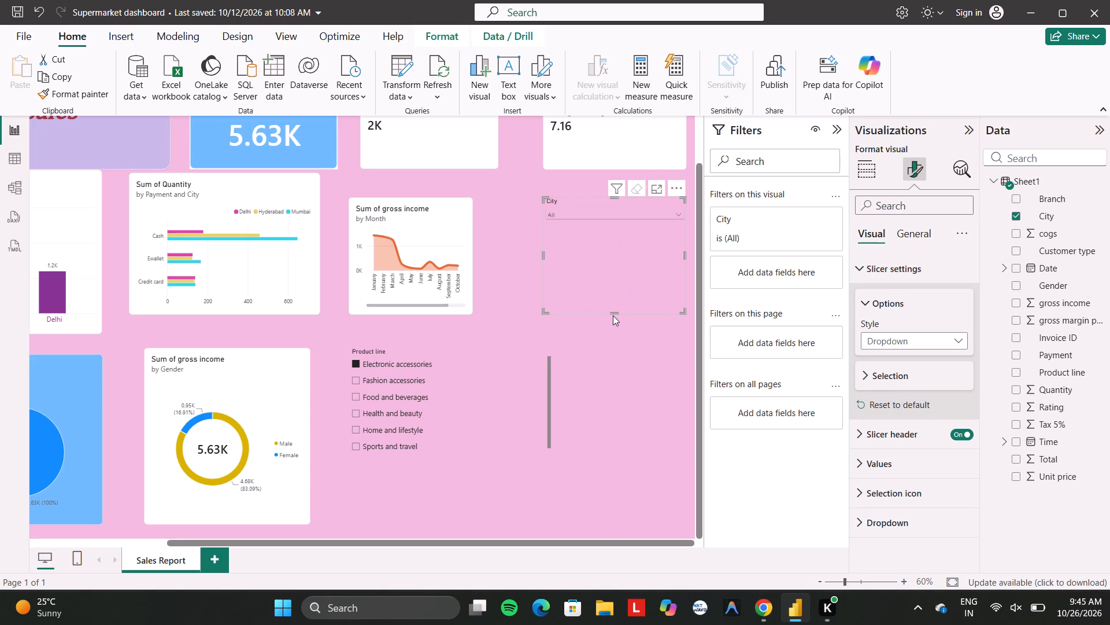
drag(613, 312, 601, 247)
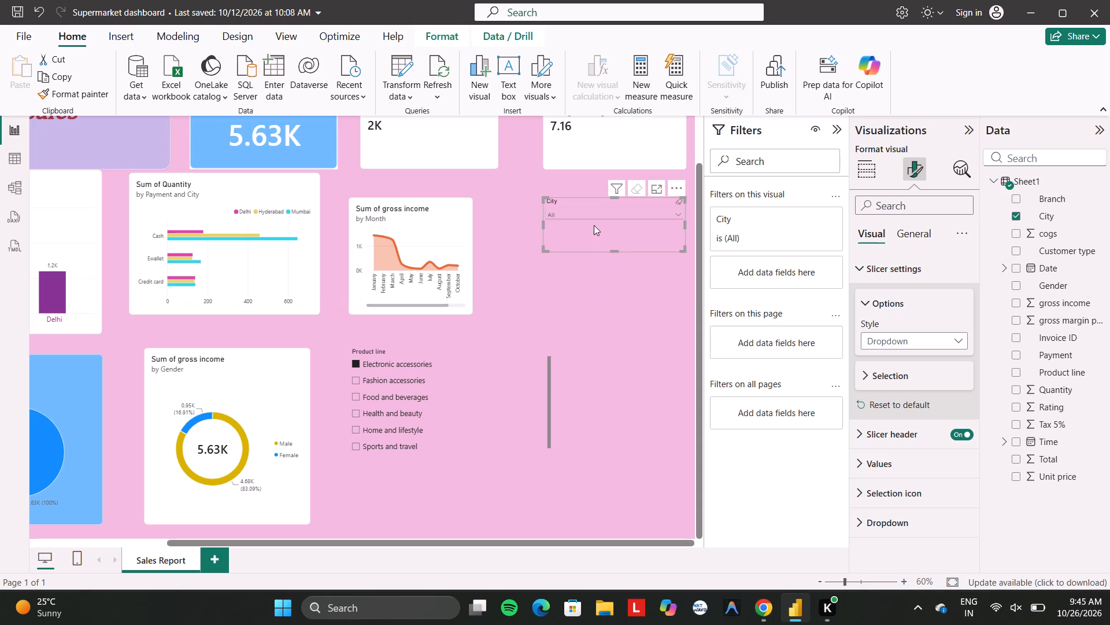
Move the City slicer directly beneath the gross income by month chart and shift the Product line slicer down below it.
drag(594, 225, 408, 339)
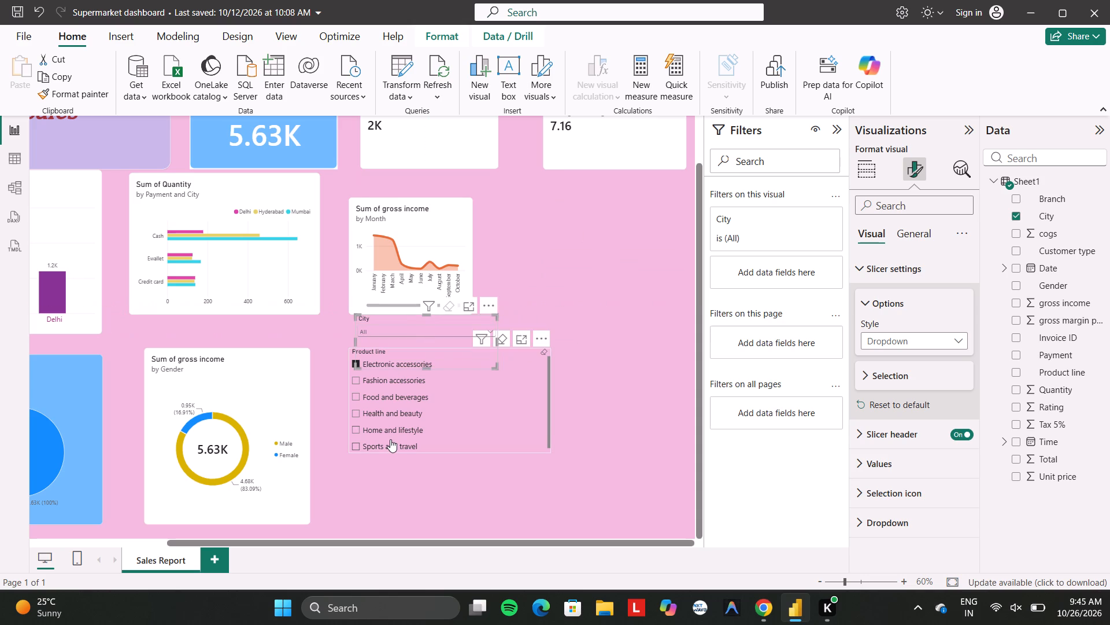
drag(390, 439, 390, 464)
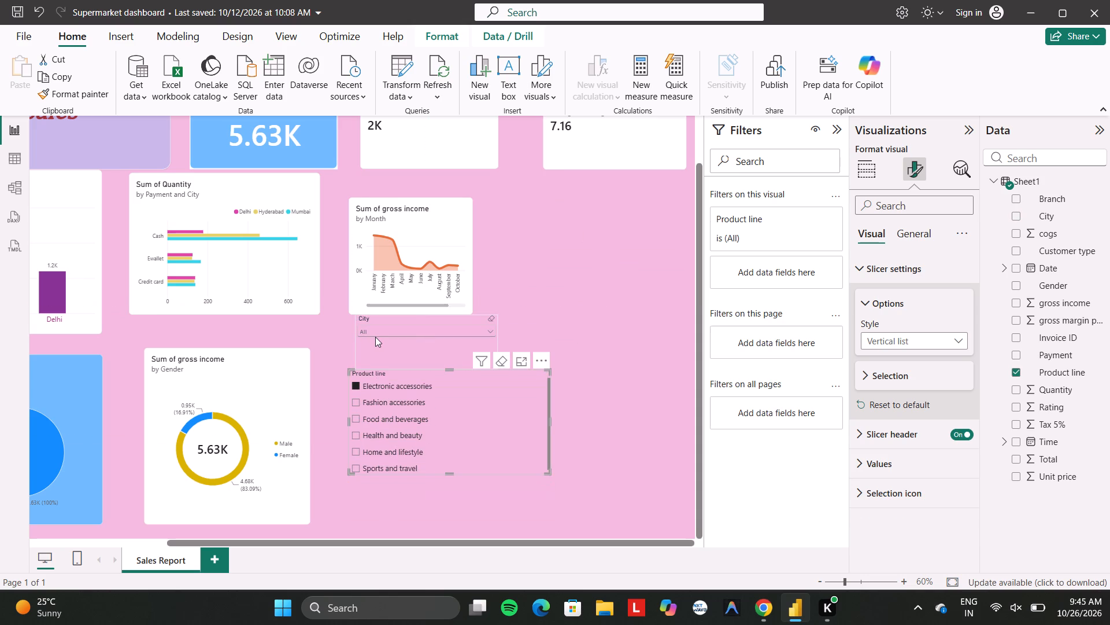
click(375, 337)
drag(375, 337, 391, 353)
click(391, 353)
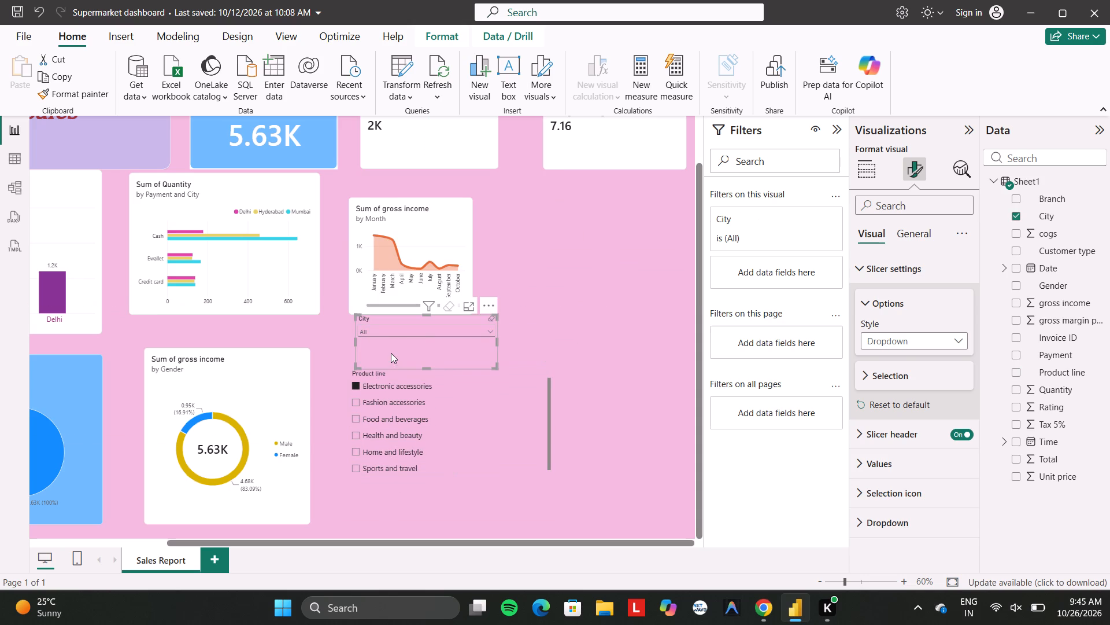
Set the font size of the City slicer's values to 18.
click(861, 459)
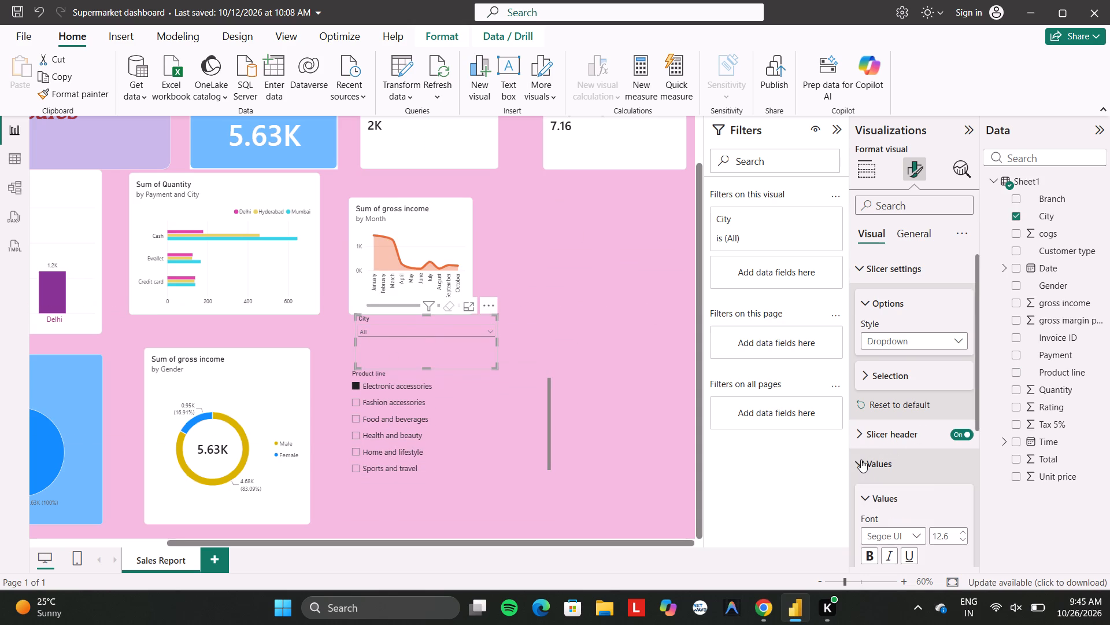
scroll(861, 459, down, 1)
click(961, 466)
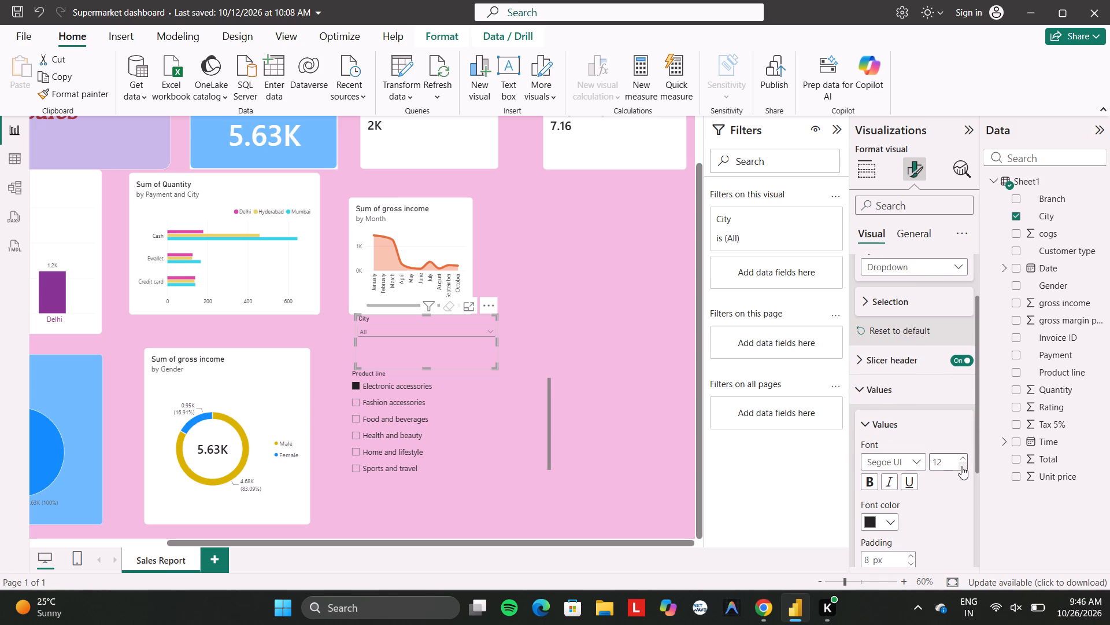
triple_click(966, 458)
click(966, 458)
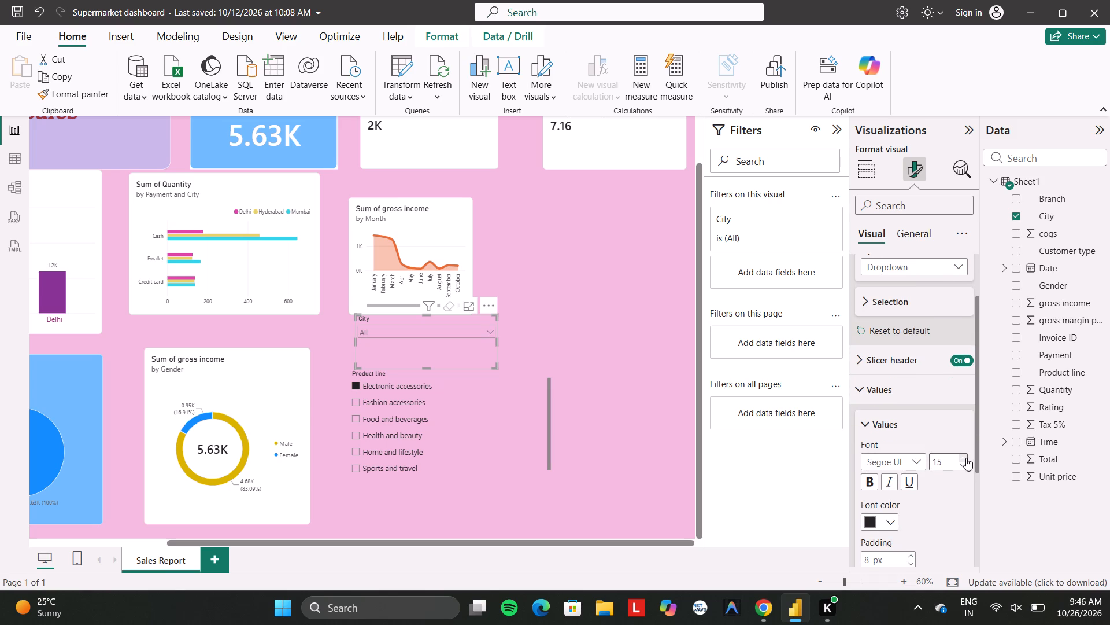
double_click(966, 458)
Test the City dropdown by selecting Hyderabad, switch the selection to Delhi, and close the list.
click(480, 330)
click(361, 261)
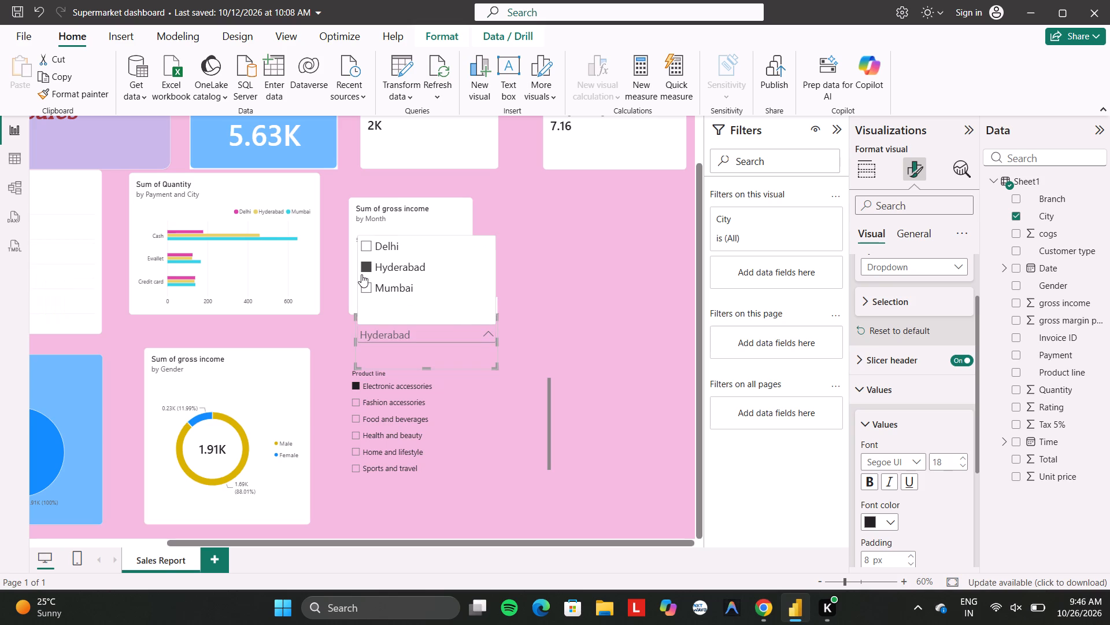
click(365, 247)
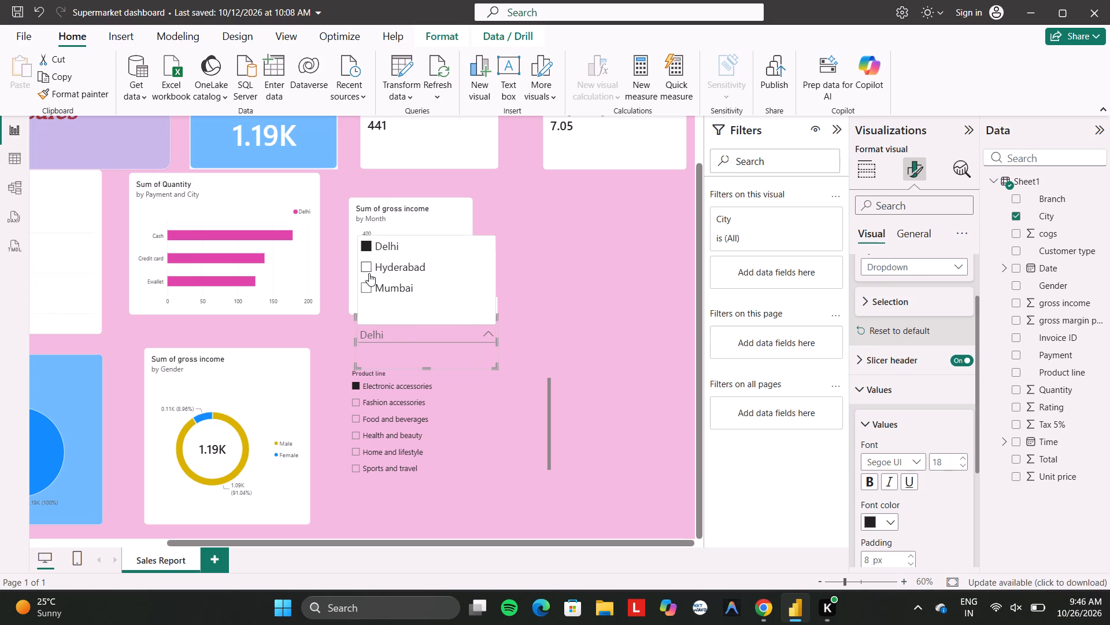
click(650, 308)
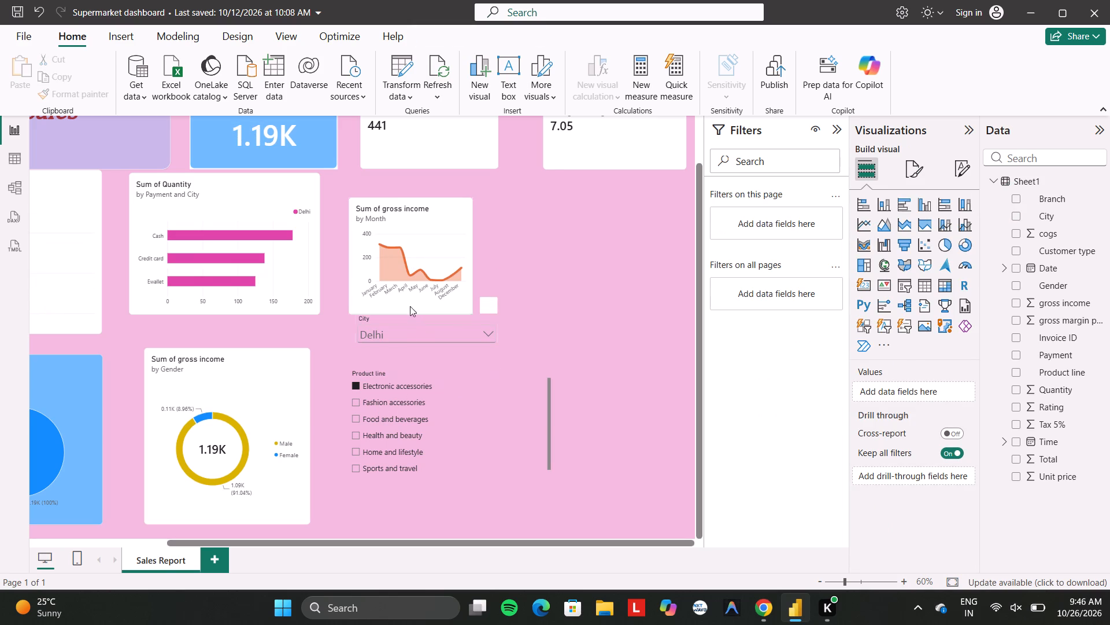
Try to nudge the City slicer slightly down, away from the gross income by month chart.
drag(410, 329, 404, 349)
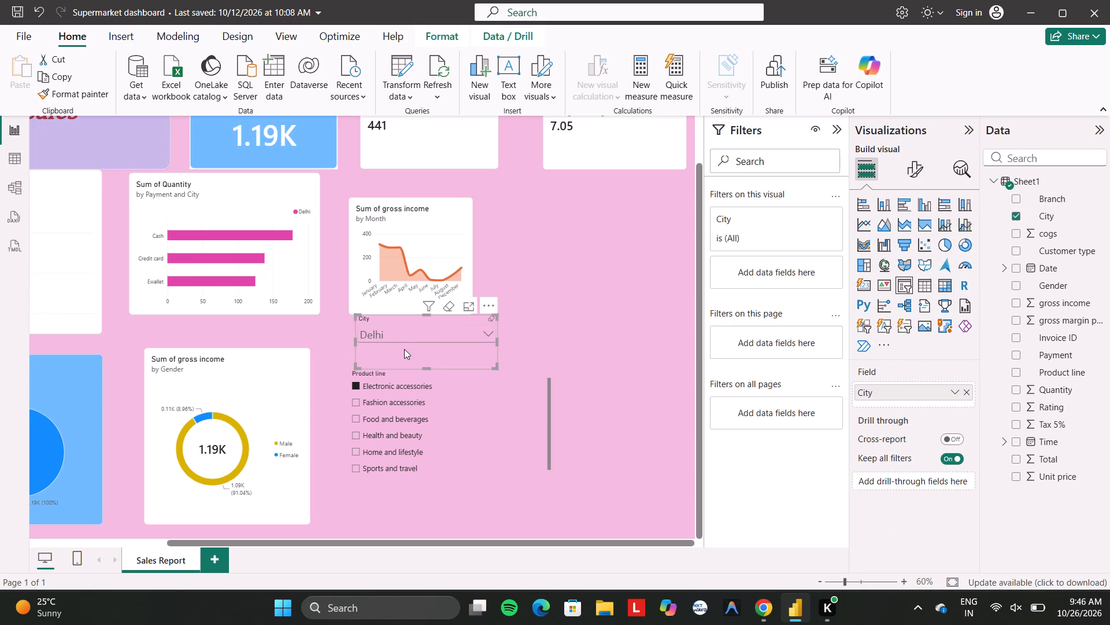
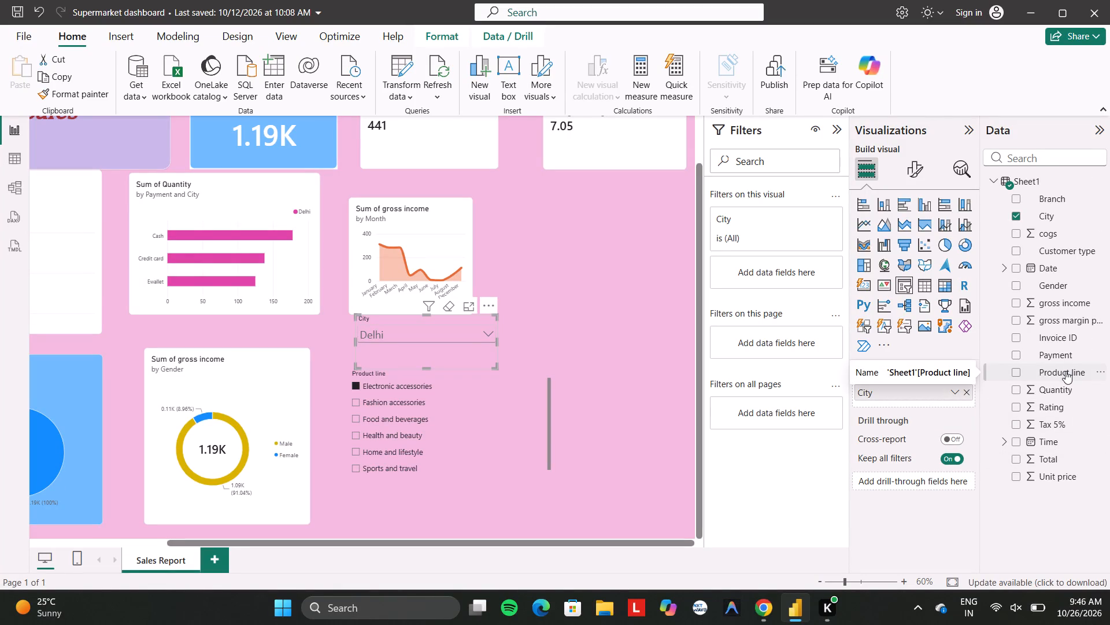
Add the Product line field to the City dropdown slicer, beneath City in its field list.
drag(1065, 371, 934, 404)
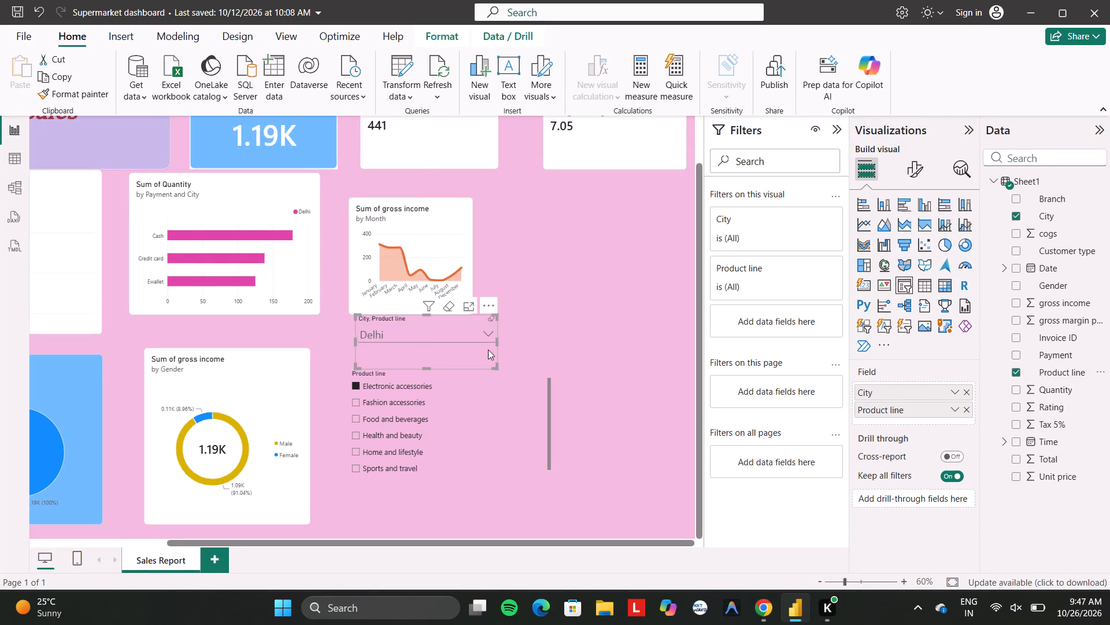
Move the separate Product line slicer further down and shift the combined City, Product line slicer down, clear of the gross income by month chart.
drag(445, 455, 441, 486)
drag(408, 341, 408, 358)
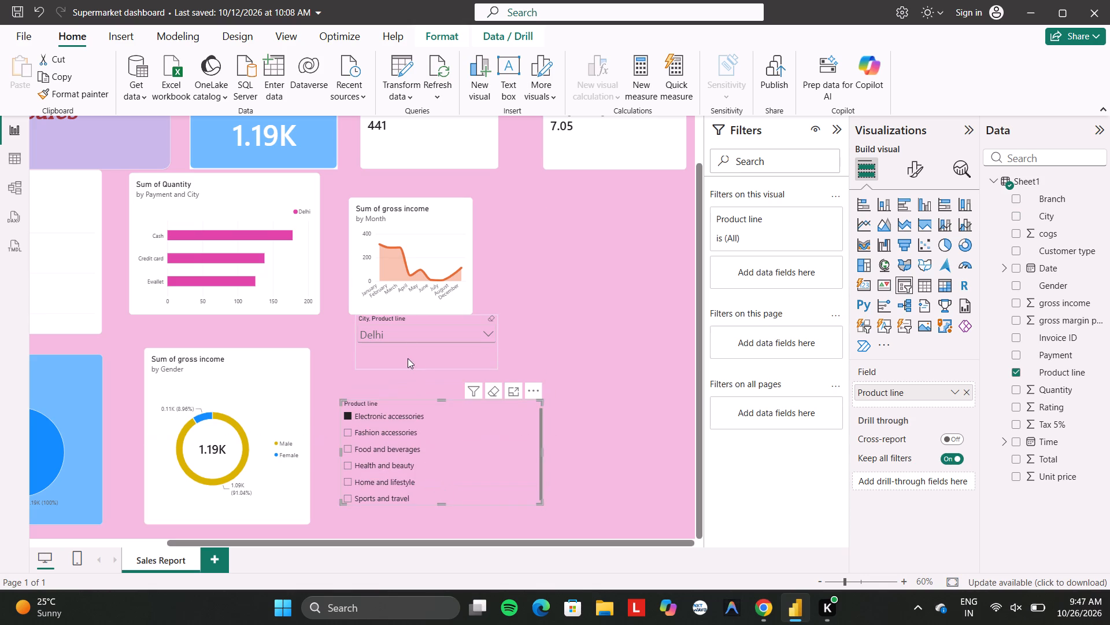
drag(408, 358, 408, 367)
drag(421, 350, 417, 369)
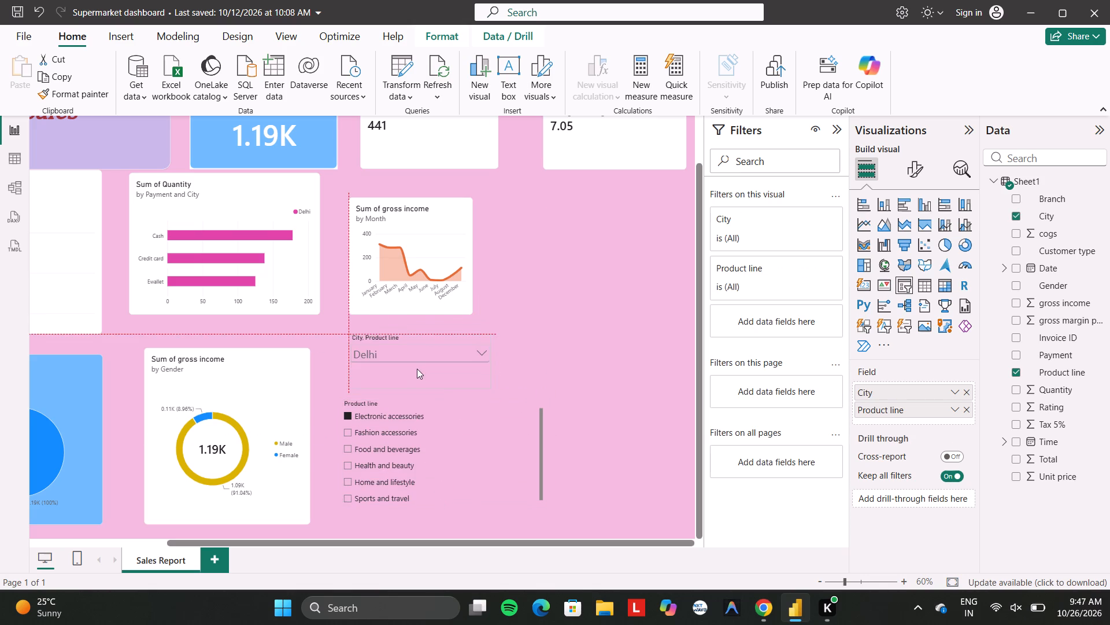
drag(417, 369, 417, 363)
Stretch the combined City, Product line slicer slightly taller at its bottom edge.
drag(420, 379, 420, 380)
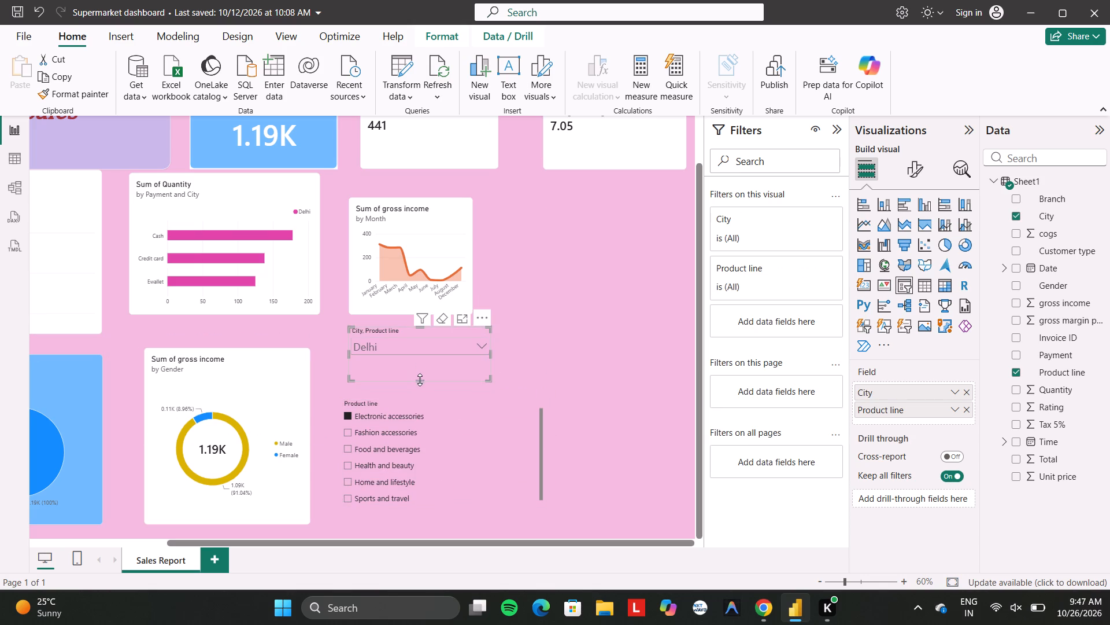
drag(420, 380, 420, 385)
Open the combined City, Product line dropdown to check its list, and close it again.
click(418, 347)
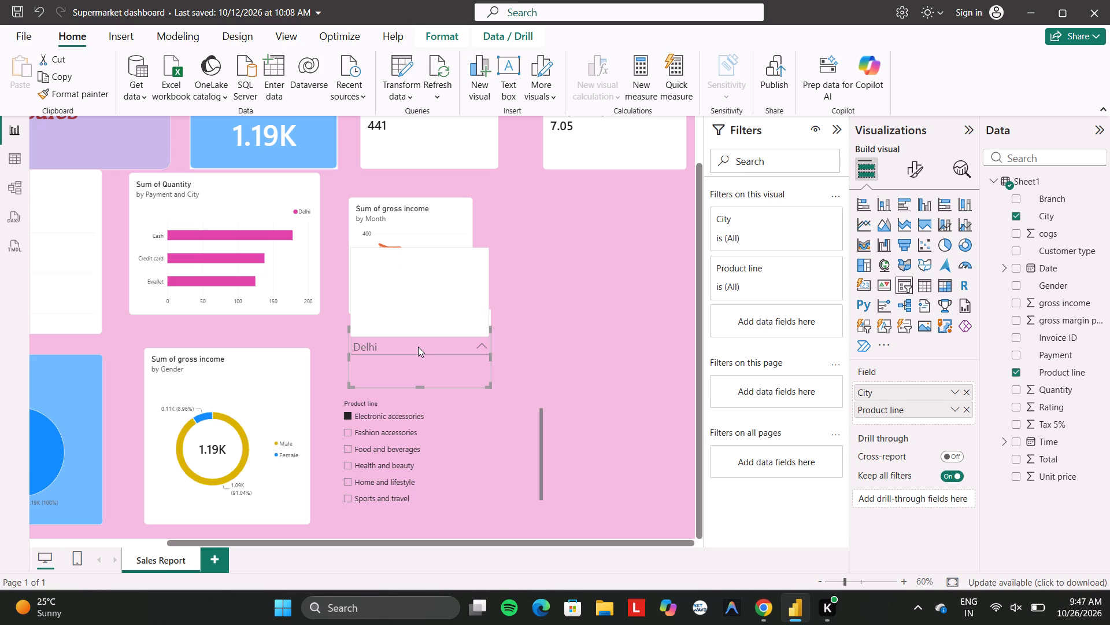
click(402, 378)
click(377, 333)
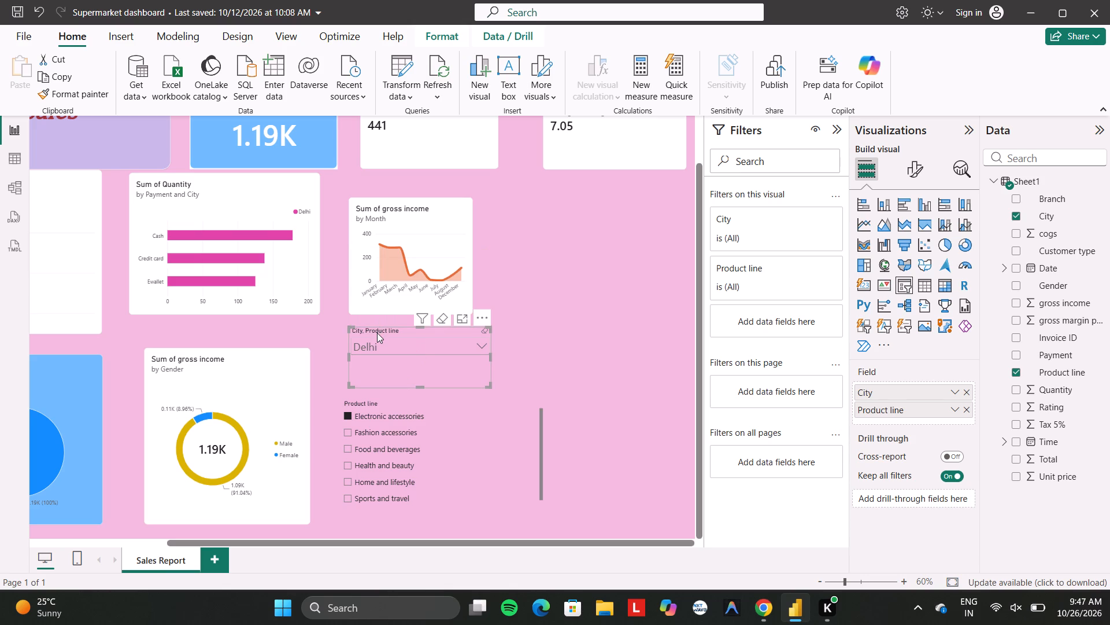
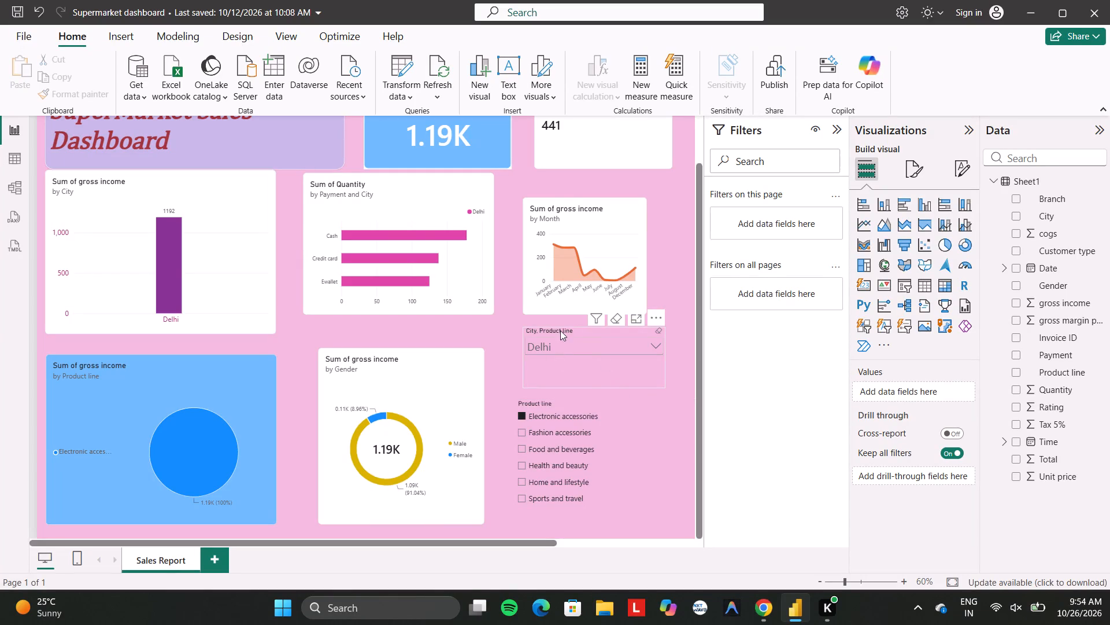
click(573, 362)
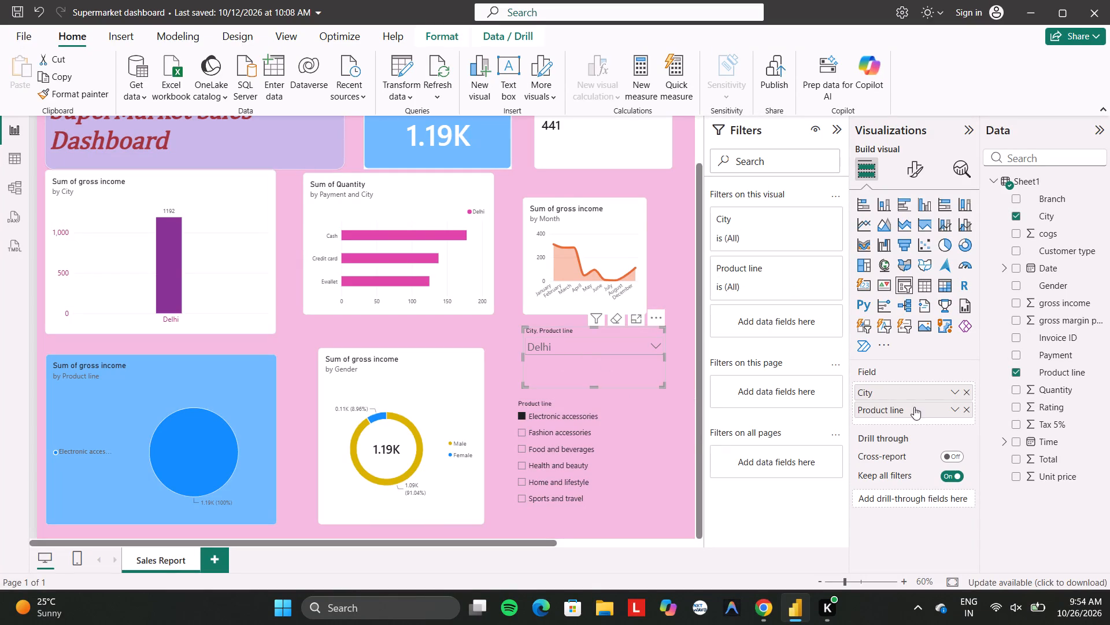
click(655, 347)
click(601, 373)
Switch to Chrome and open the Data visualisation course, Intro to Power BI, on the learning portal.
click(756, 612)
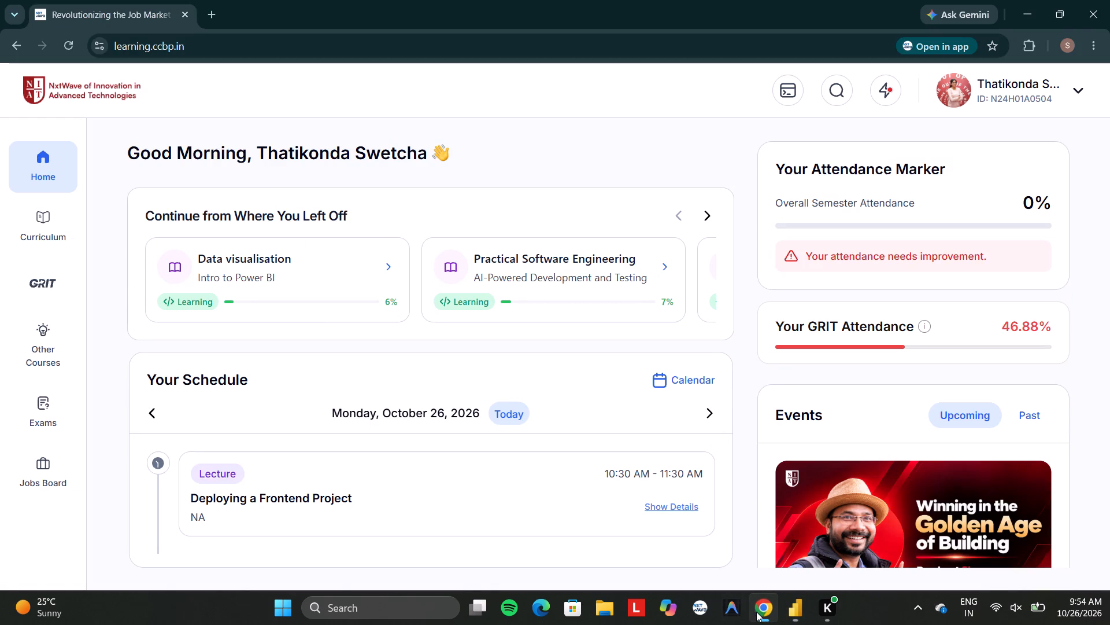
click(235, 261)
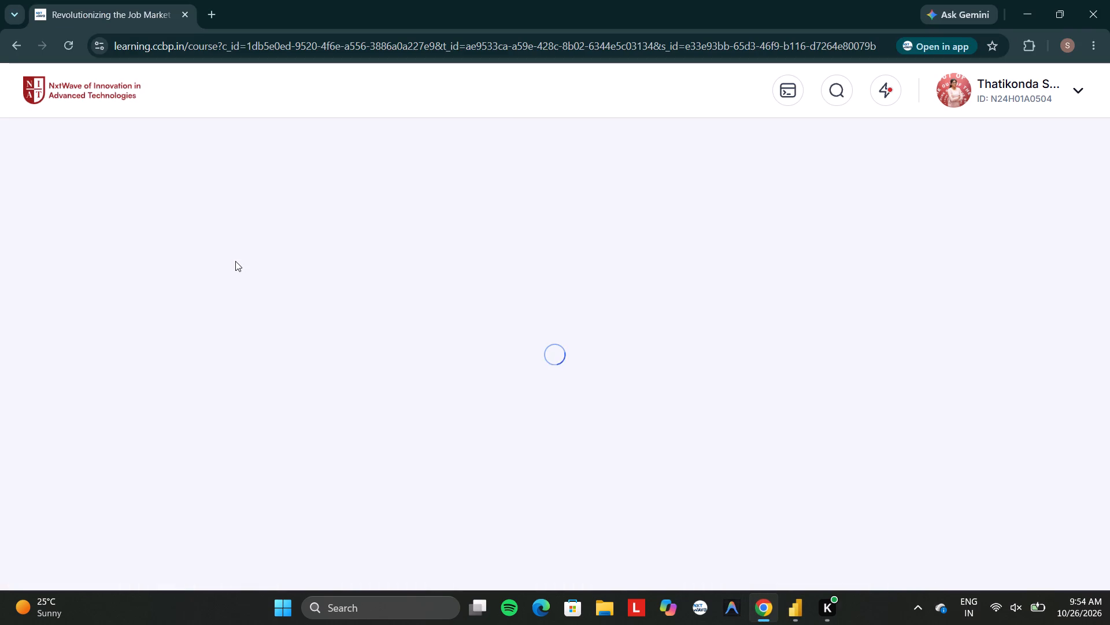
Expand the Creating your first Dashboard module in the course outline.
scroll(120, 378, down, 6)
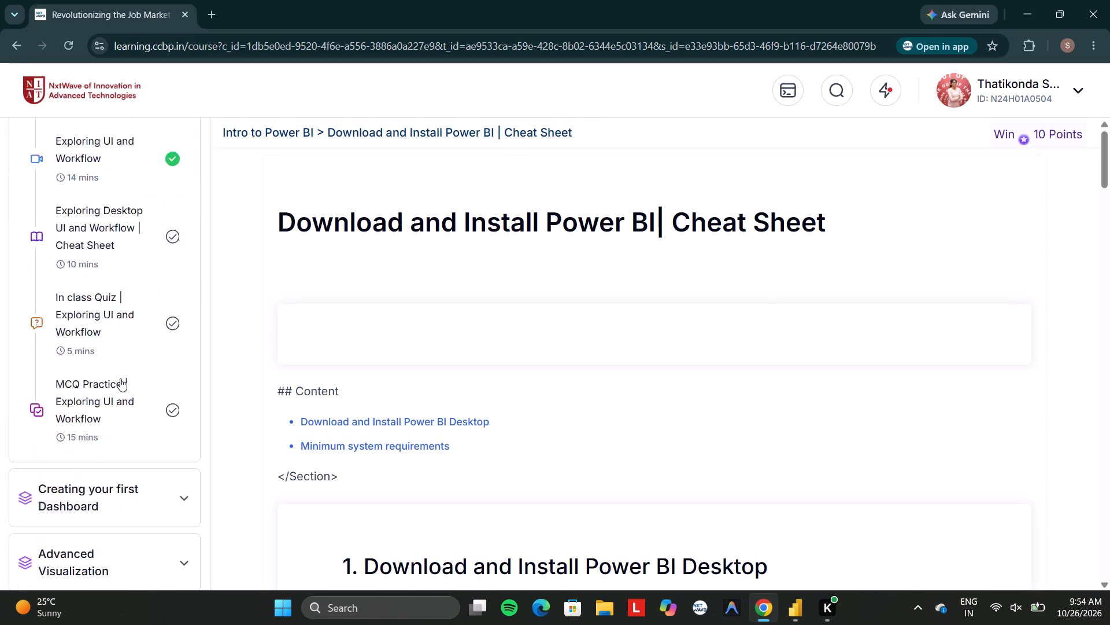
scroll(120, 378, down, 5)
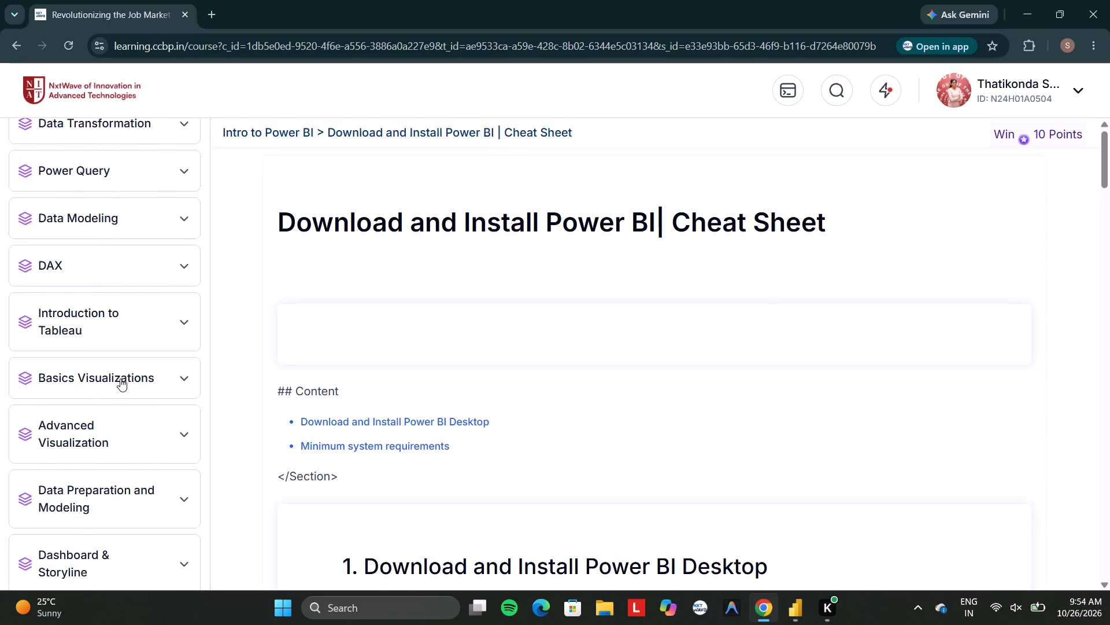
scroll(120, 378, up, 4)
click(129, 291)
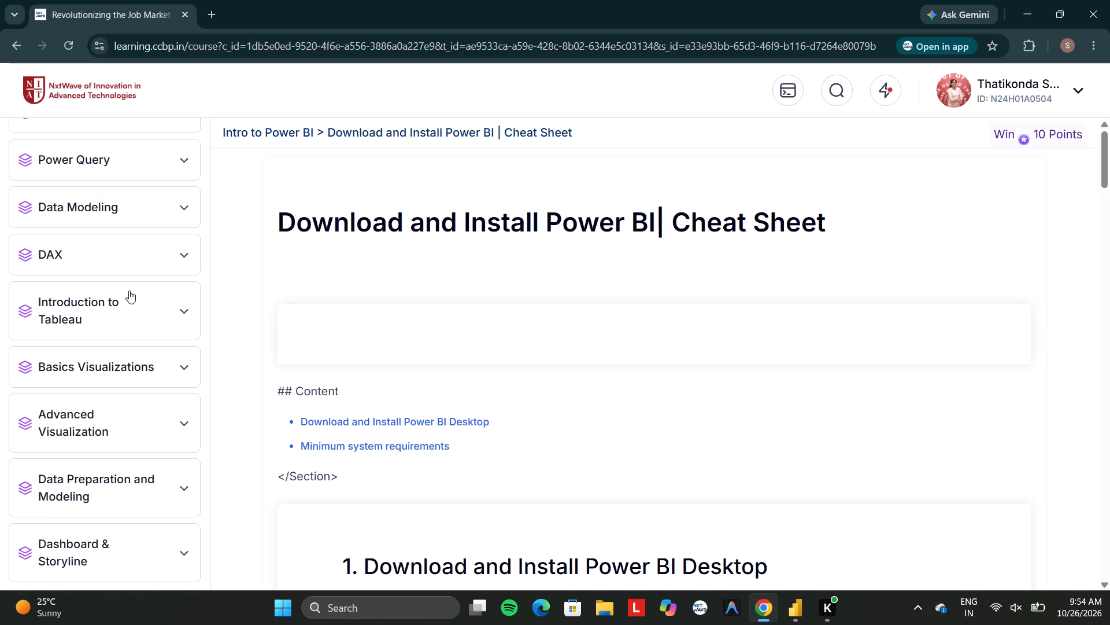
Look through the lessons of the Creating your first Dashboard module and the modules that follow it.
scroll(129, 291, up, 3)
scroll(129, 291, down, 6)
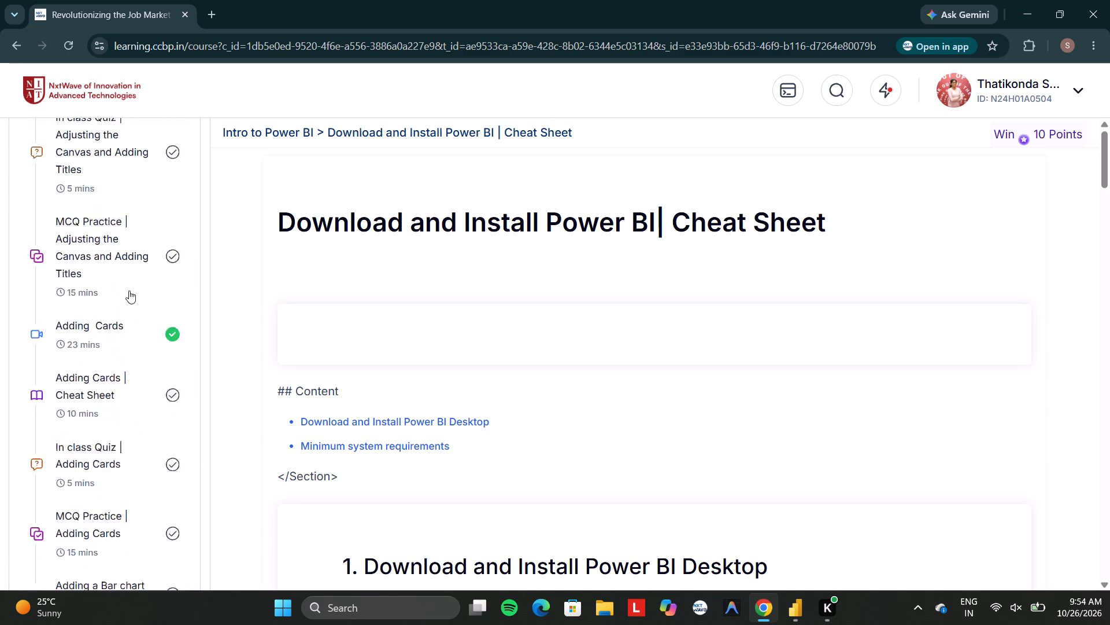
scroll(129, 291, down, 8)
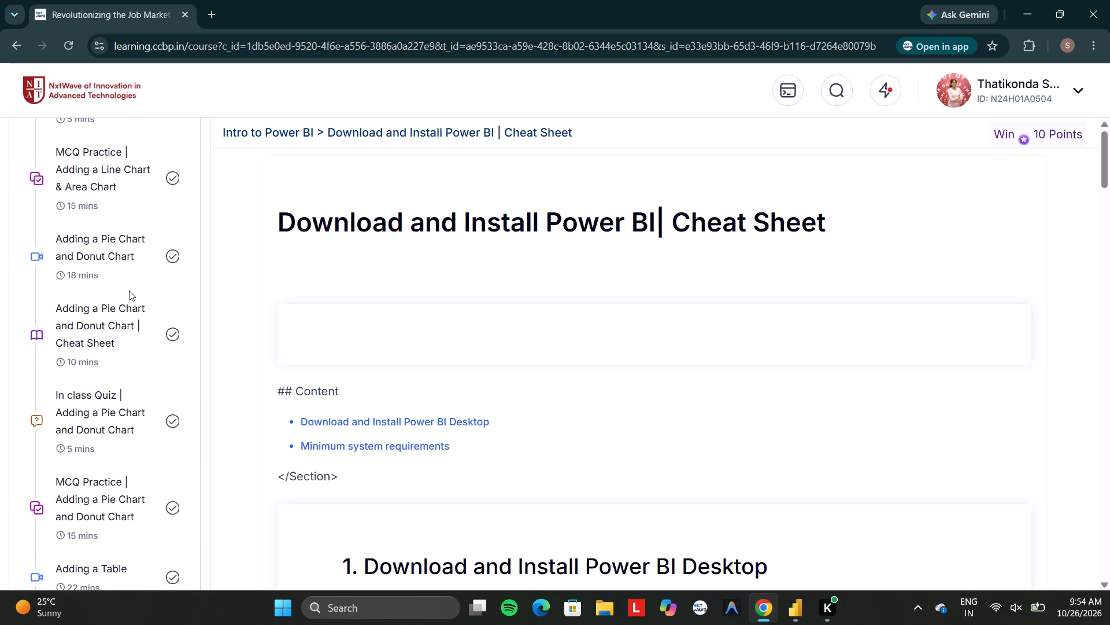
scroll(129, 291, down, 7)
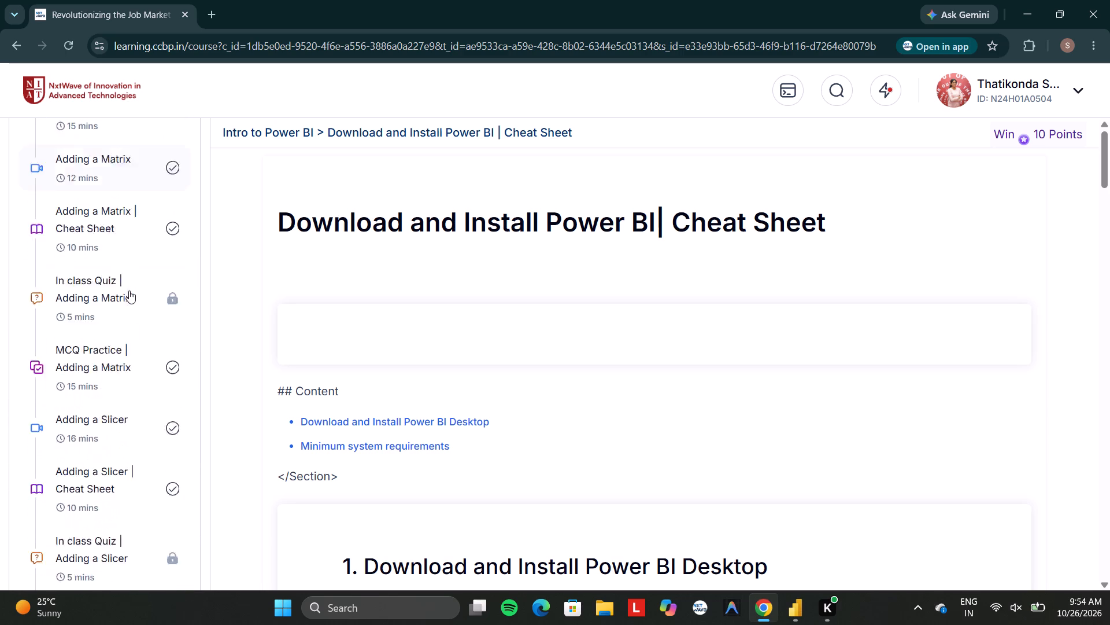
scroll(129, 291, down, 5)
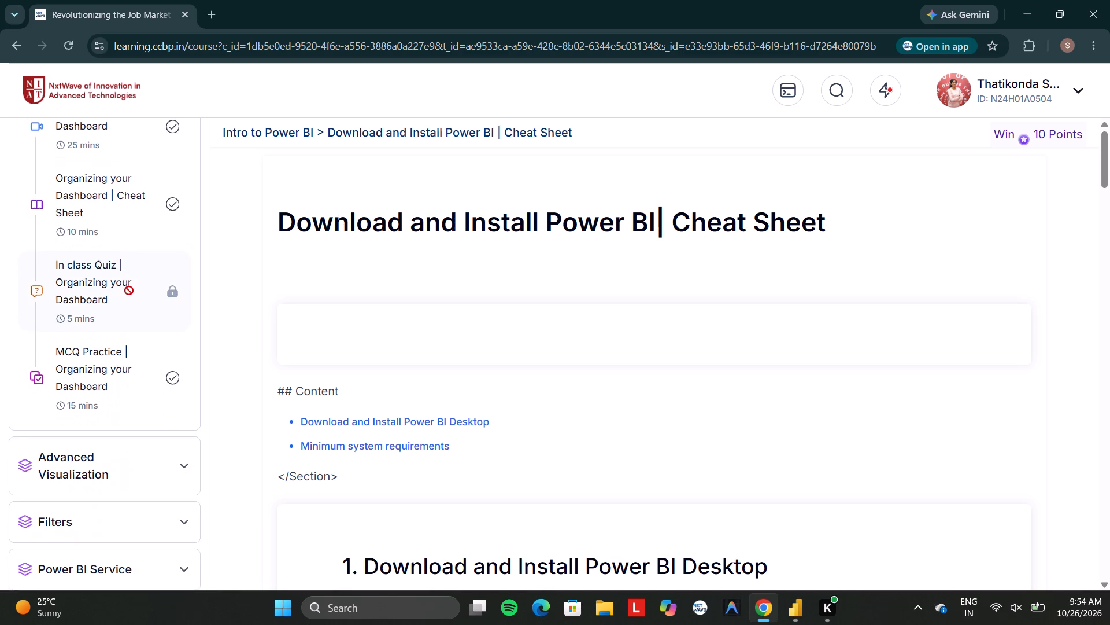
scroll(129, 291, down, 6)
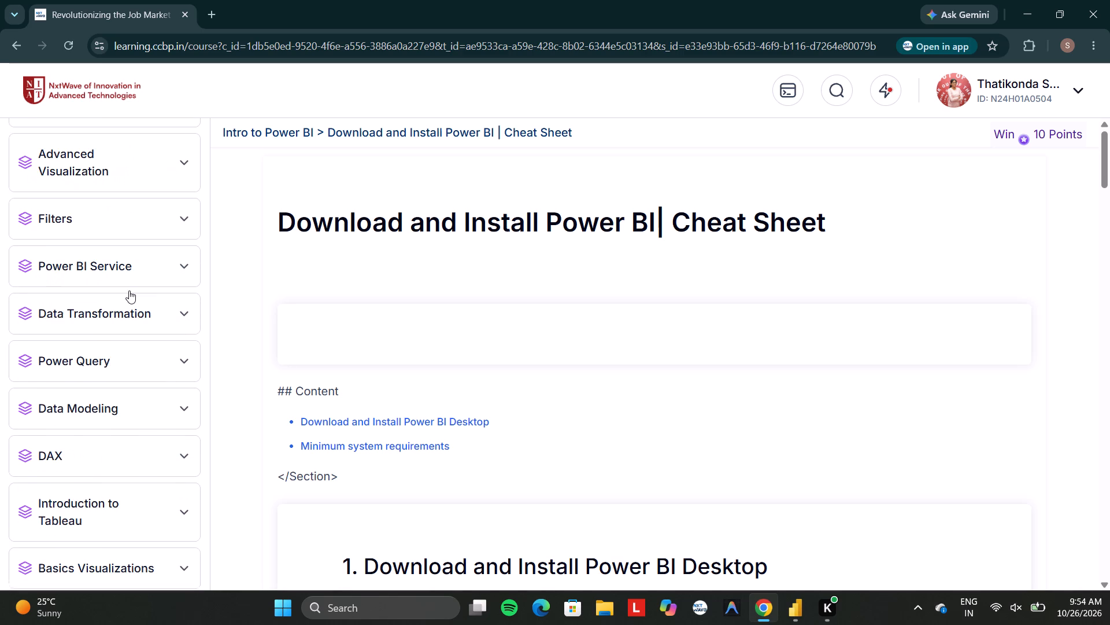
scroll(129, 291, down, 6)
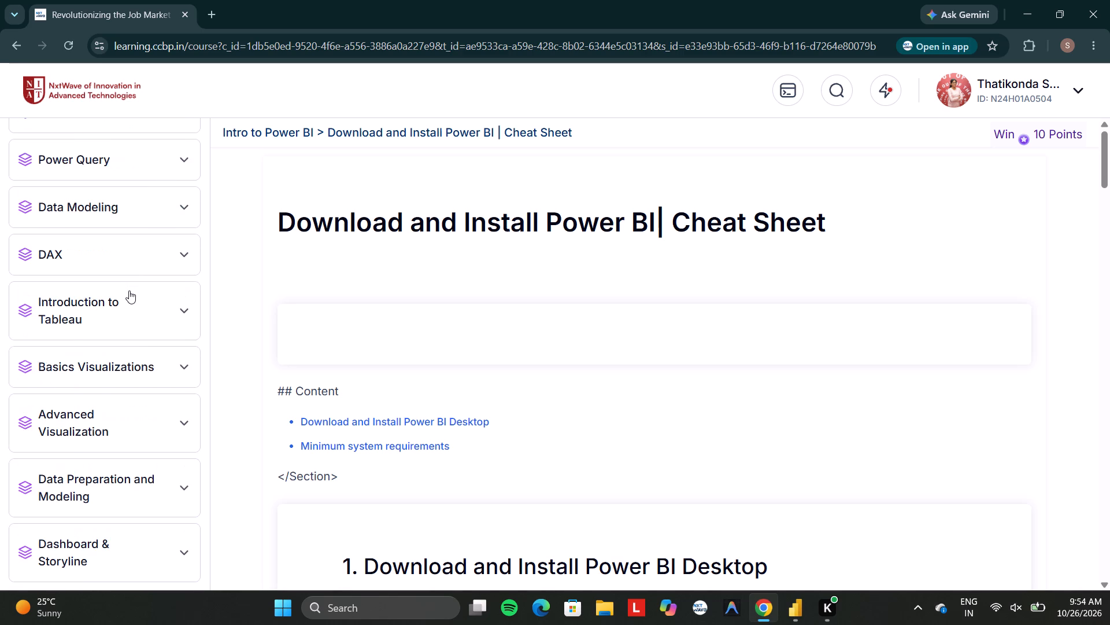
scroll(129, 291, up, 18)
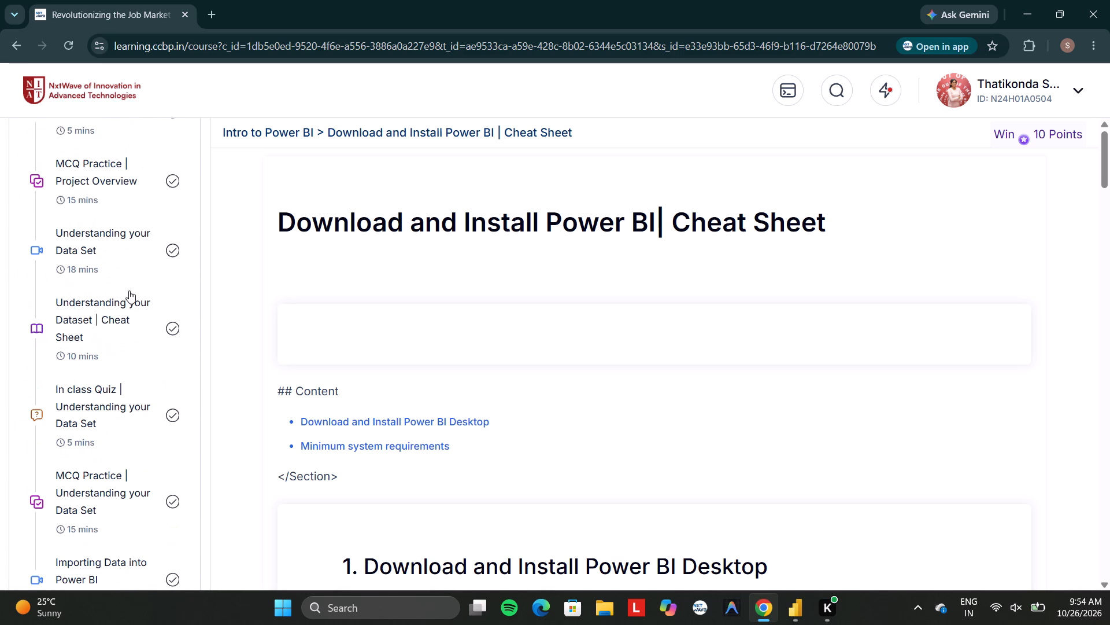
Open the Adding a Bar chart video lesson in the Creating your first Dashboard module.
scroll(129, 291, down, 10)
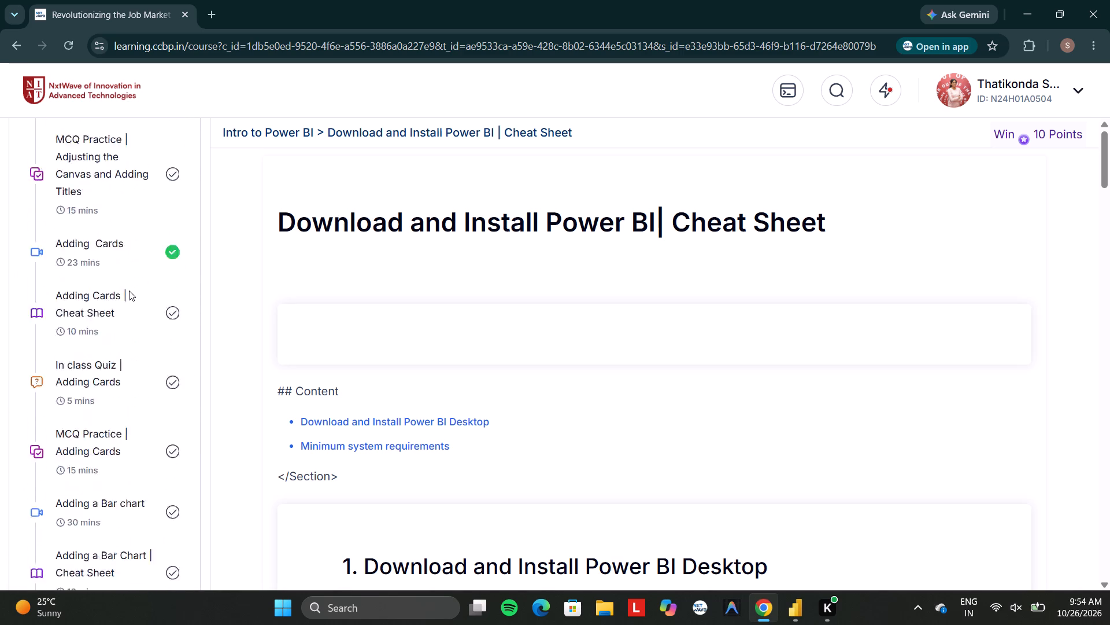
scroll(129, 291, down, 1)
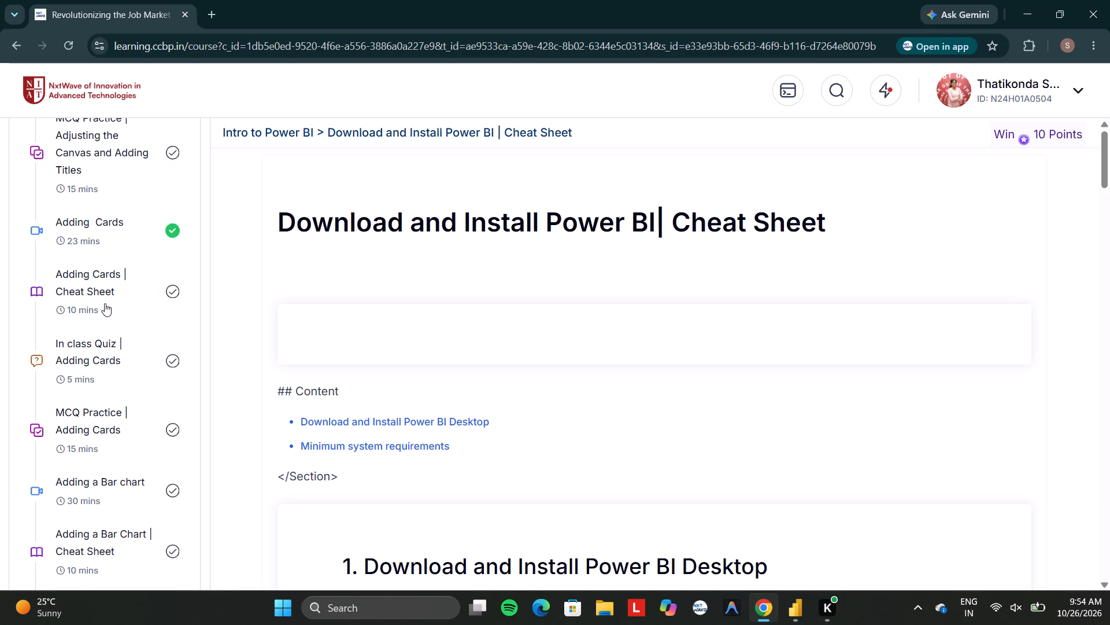
scroll(101, 456, down, 1)
click(100, 384)
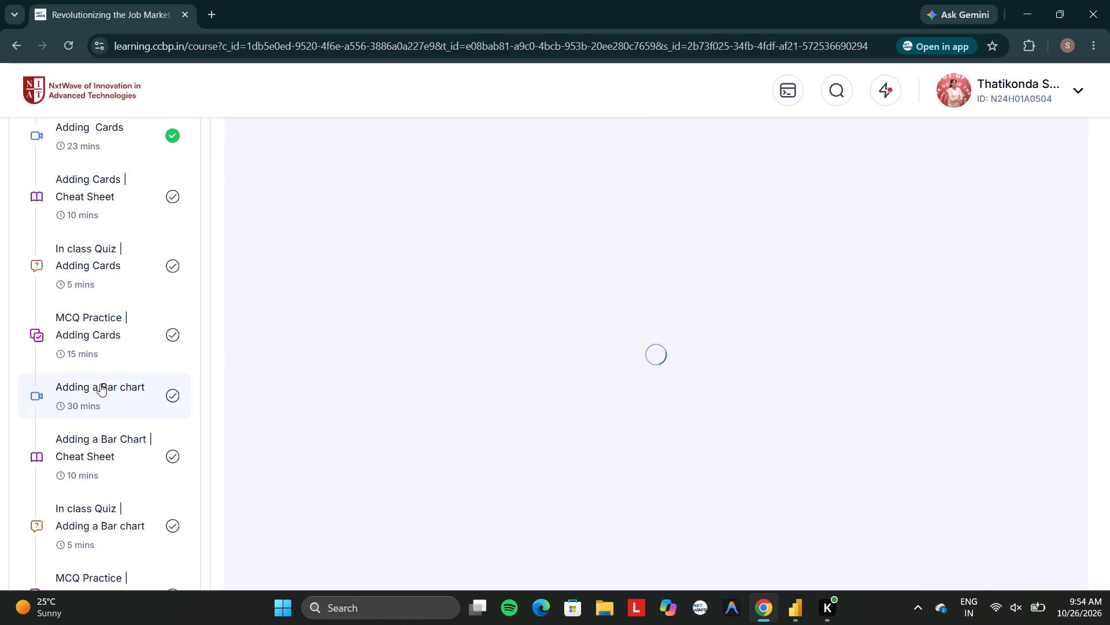
Play the Adding a Bar chart video, skip to its end, and dismiss the learning streak pop-up.
click(367, 369)
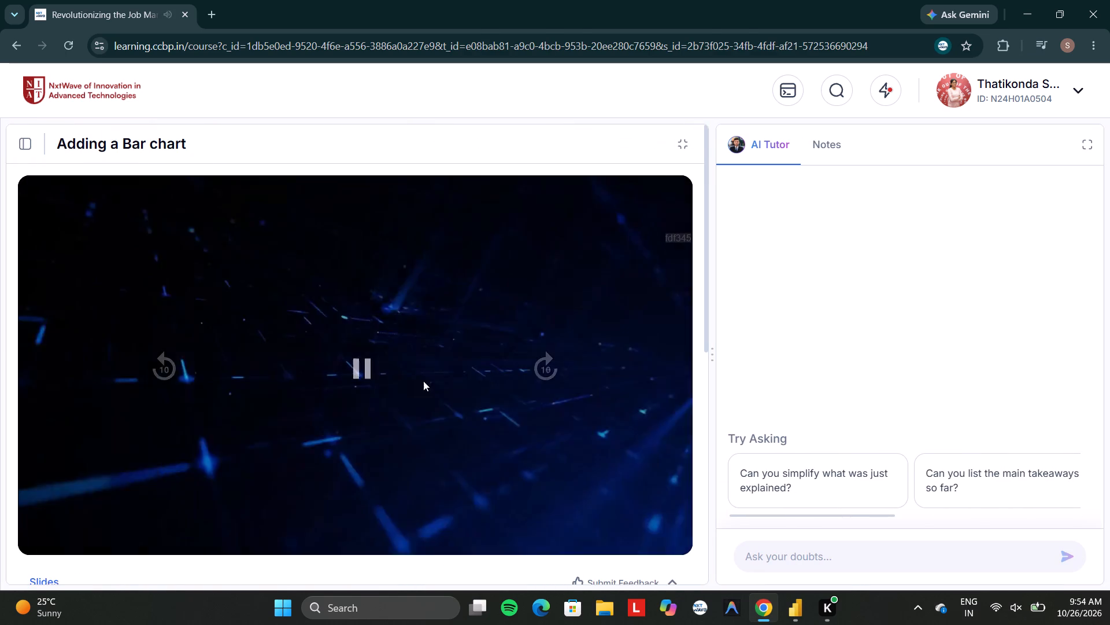
click(683, 521)
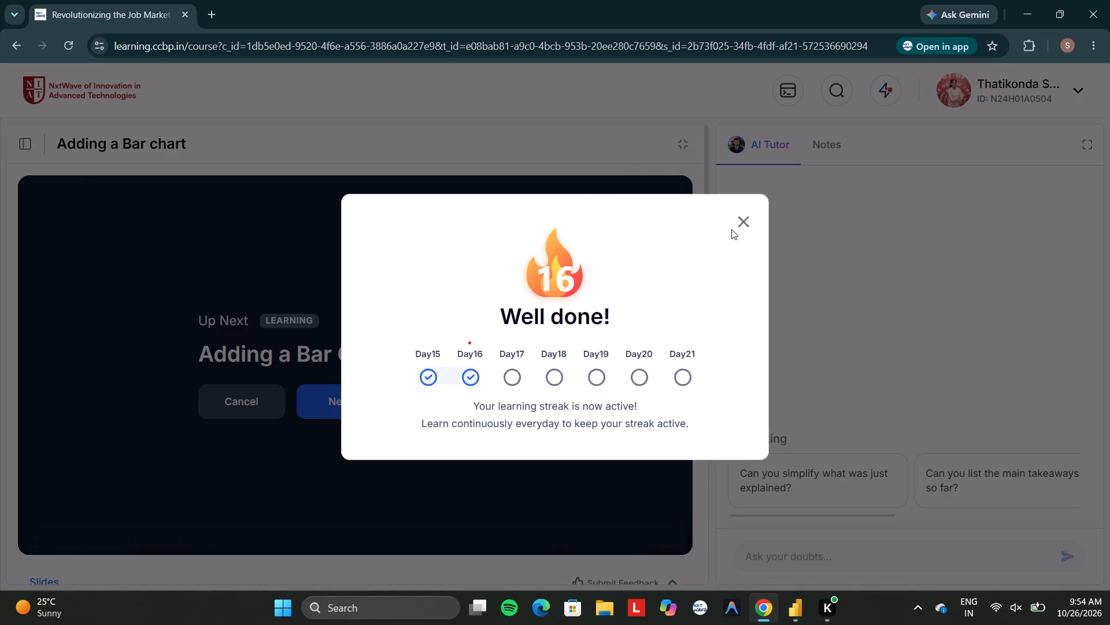
click(737, 222)
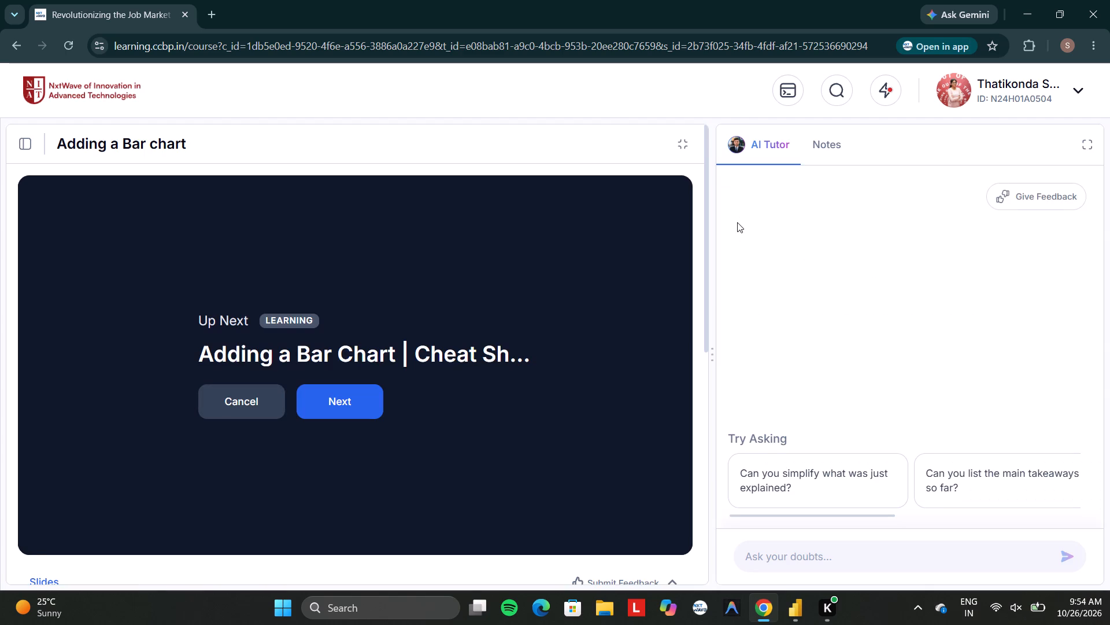
Reopen the course outline beside the Adding a Bar chart lesson.
click(30, 144)
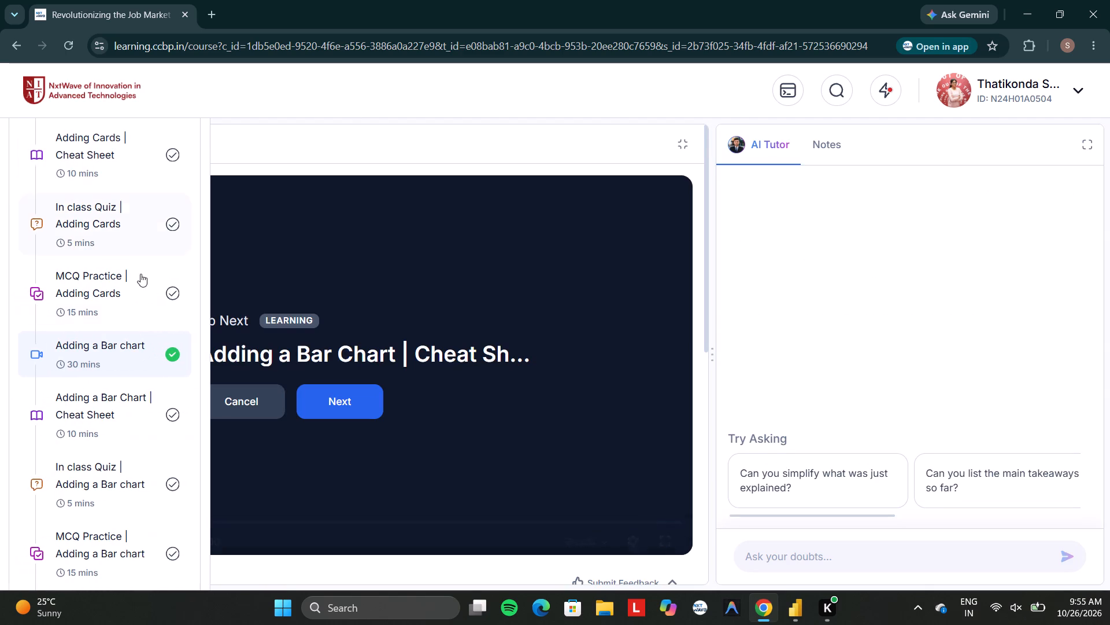
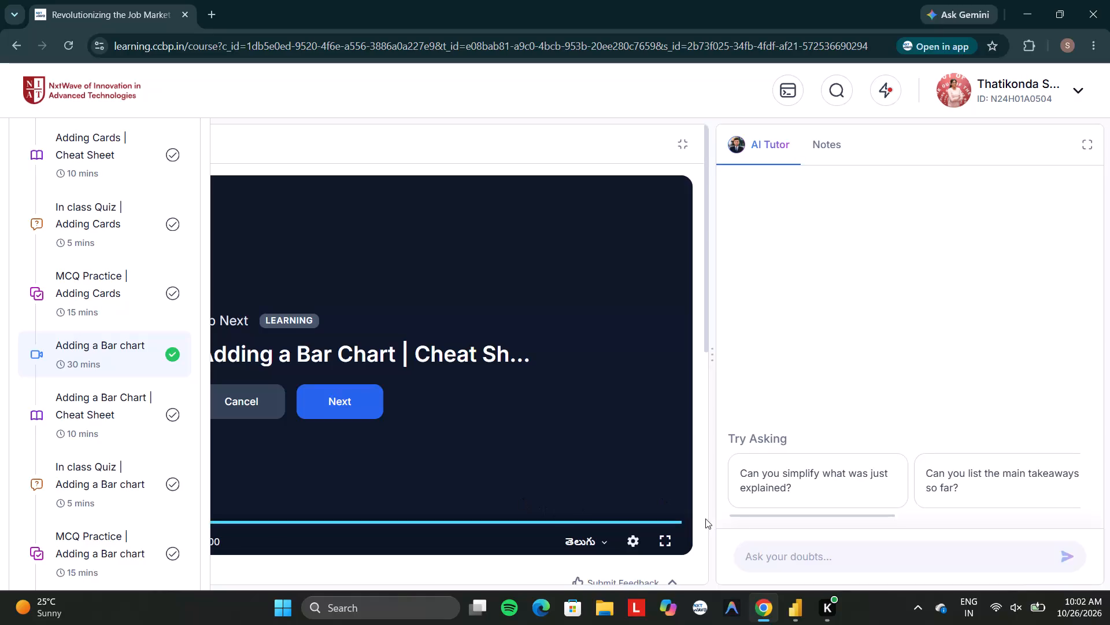
Switch to Power BI Desktop, save the Supermarket dashboard report, and close the application.
click(789, 602)
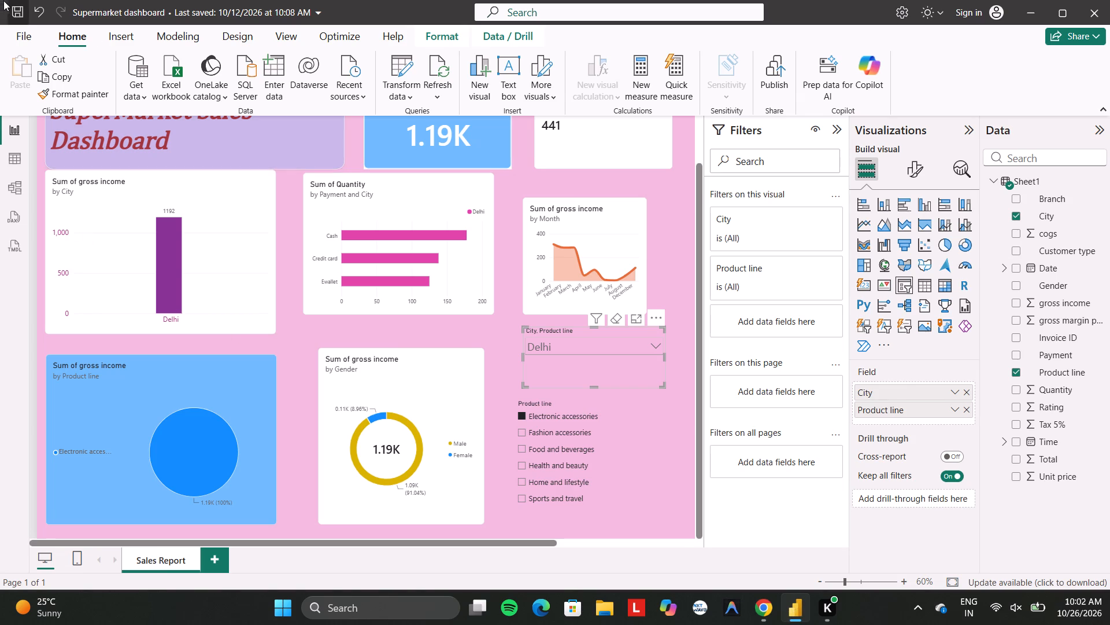
click(17, 5)
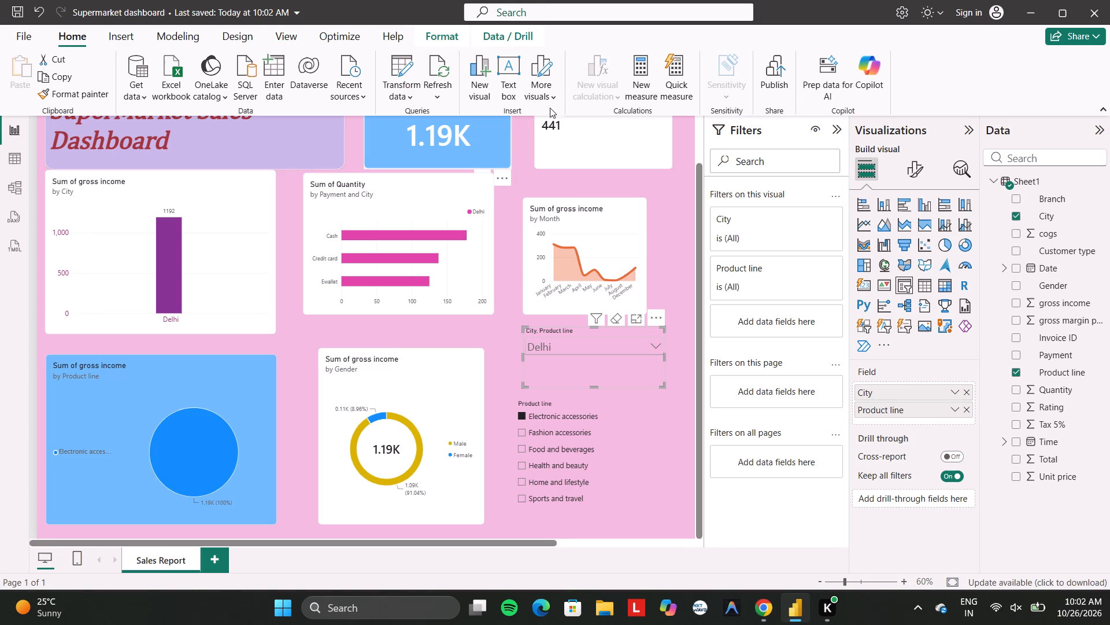
click(1109, 17)
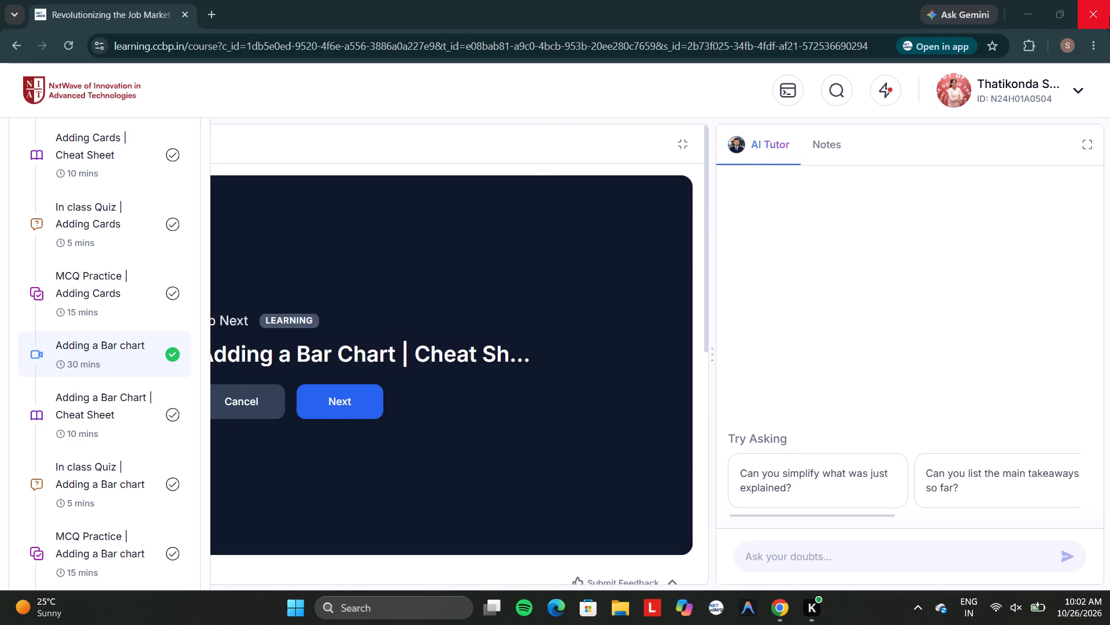